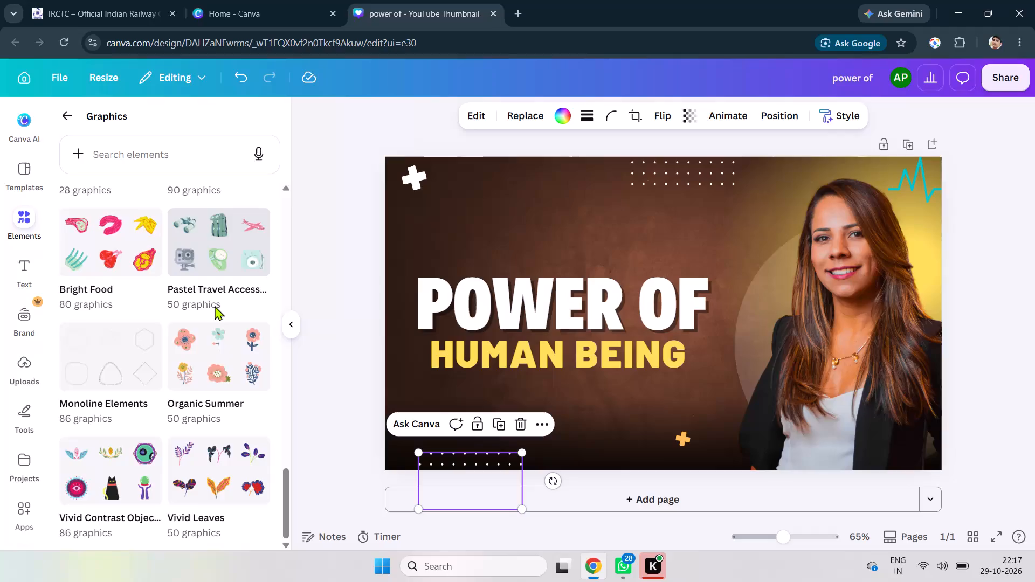
Add the recently used black floral ornament, shrink it to about 148 × 106, and place it at the thumbnail's lower-left corner.
{"action": "scroll", "coordinate": [215, 306], "scroll_direction": "up", "scroll_amount": 12}
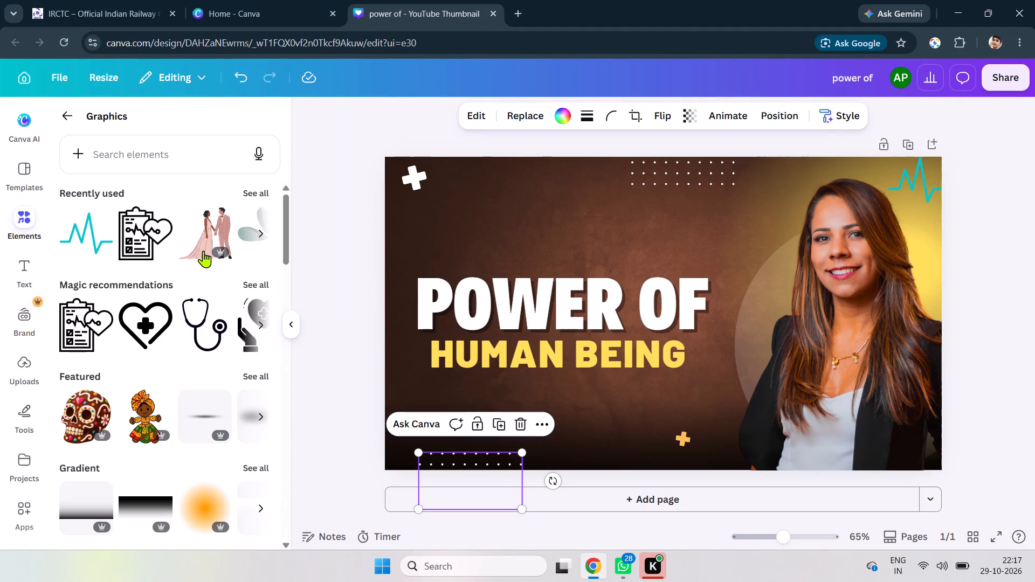
{"action": "scroll", "coordinate": [202, 238], "scroll_direction": "left", "scroll_amount": 3}
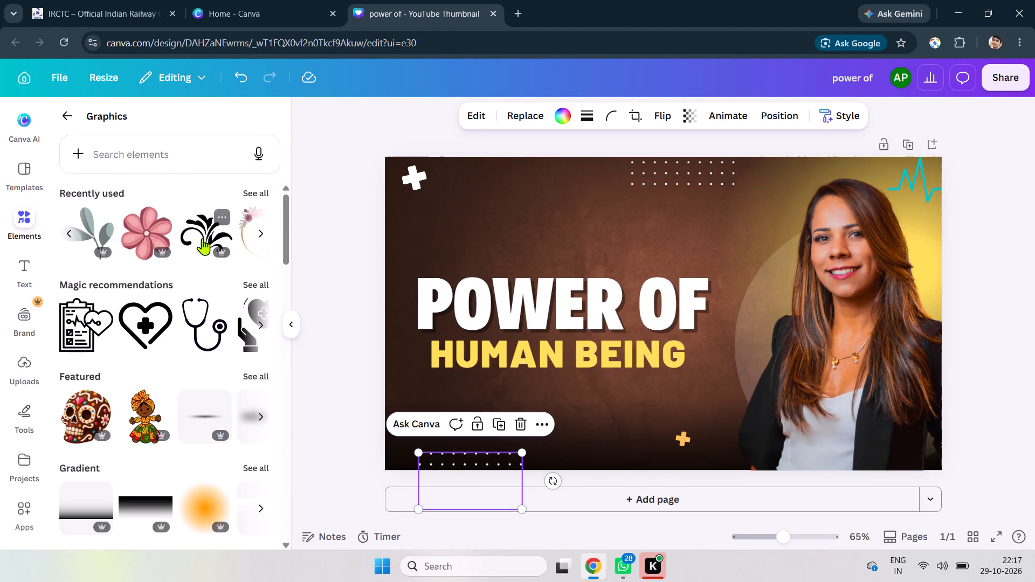
{"action": "left_click", "coordinate": [202, 238]}
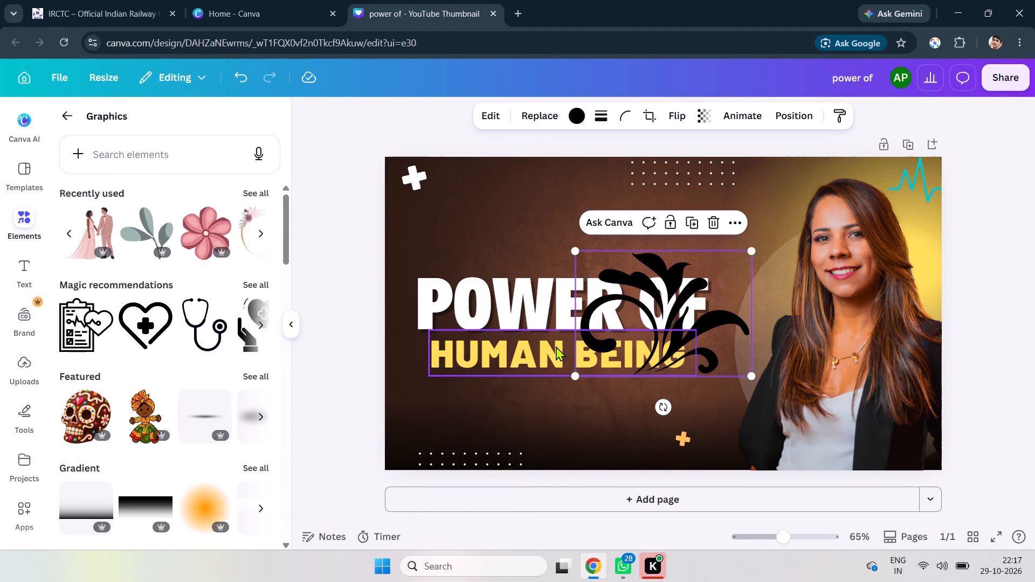
{"action": "left_click_drag", "start_coordinate": [577, 248], "coordinate": [688, 334]}
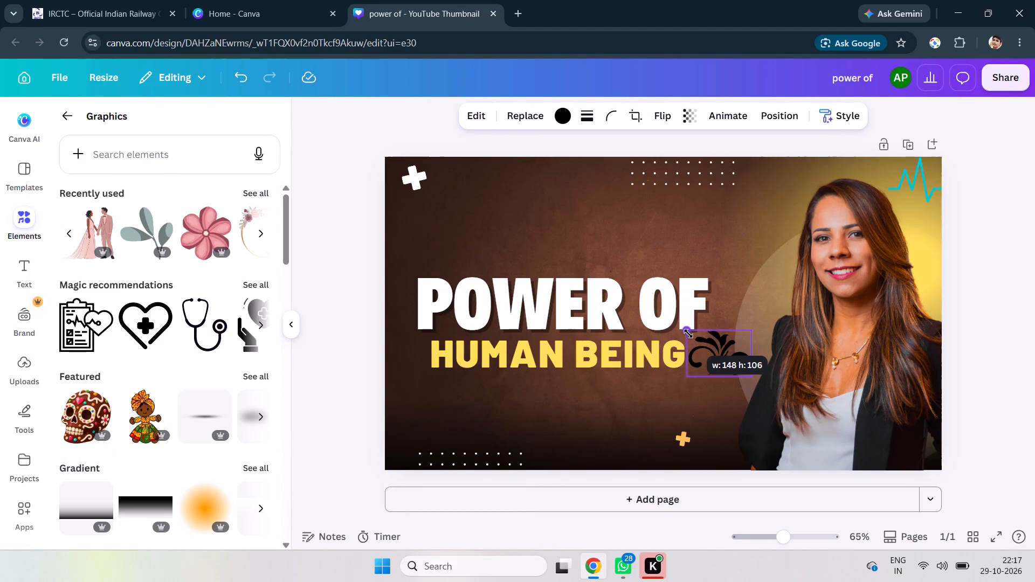
{"action": "left_click_drag", "start_coordinate": [688, 334], "coordinate": [689, 334]}
{"action": "left_click_drag", "start_coordinate": [726, 354], "coordinate": [406, 447]}
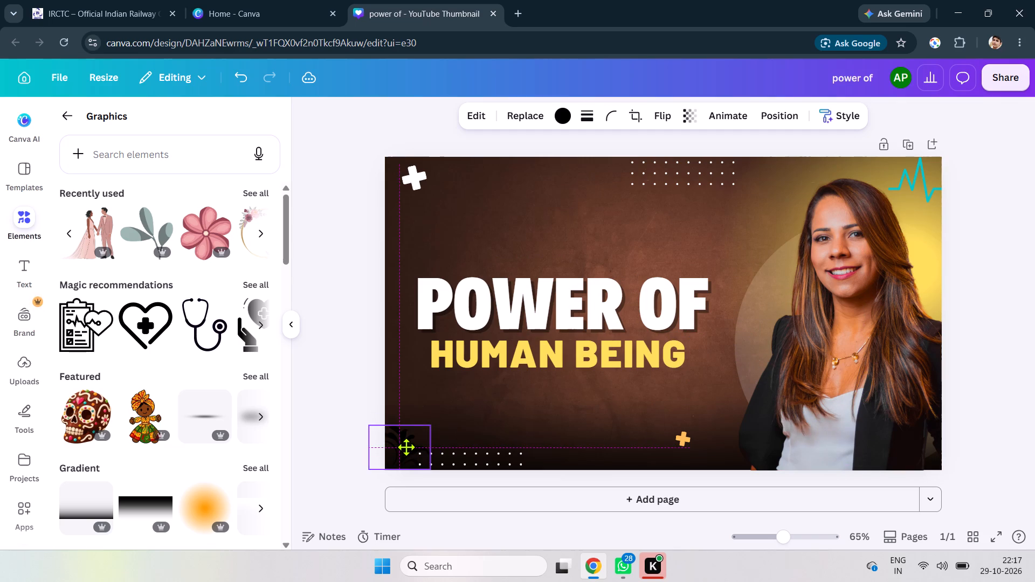
{"action": "left_click_drag", "start_coordinate": [406, 447], "coordinate": [411, 447]}
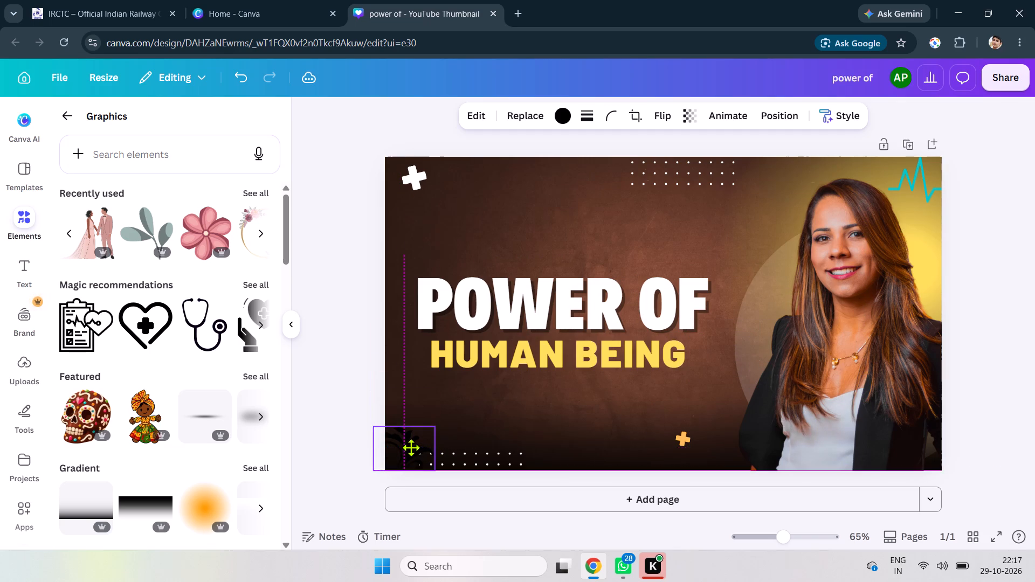
{"action": "left_click_drag", "start_coordinate": [411, 447], "coordinate": [412, 441]}
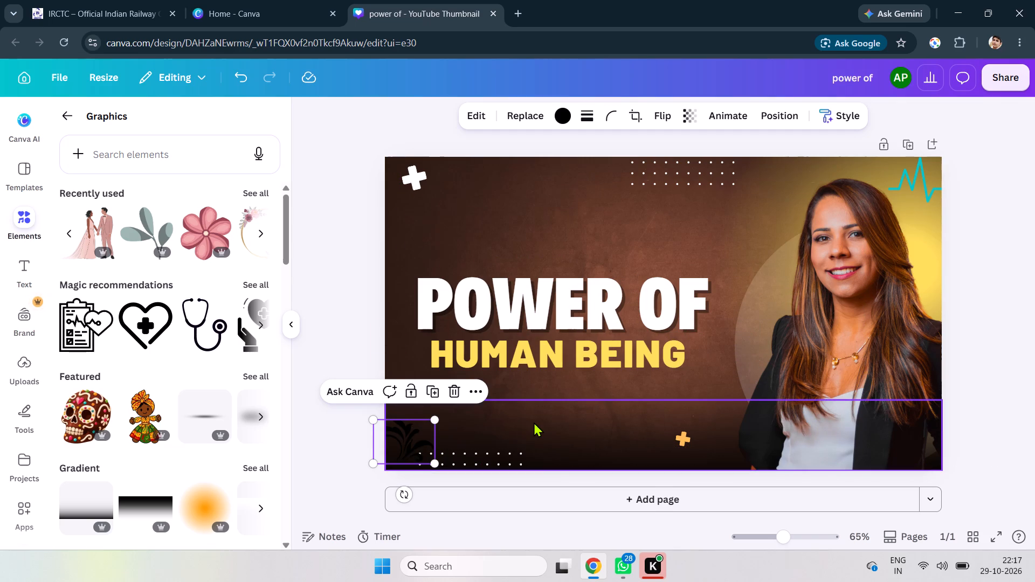
Shift the dark gradient strip along the thumbnail's bottom edge slightly up and to the left.
{"action": "left_click", "coordinate": [534, 422]}
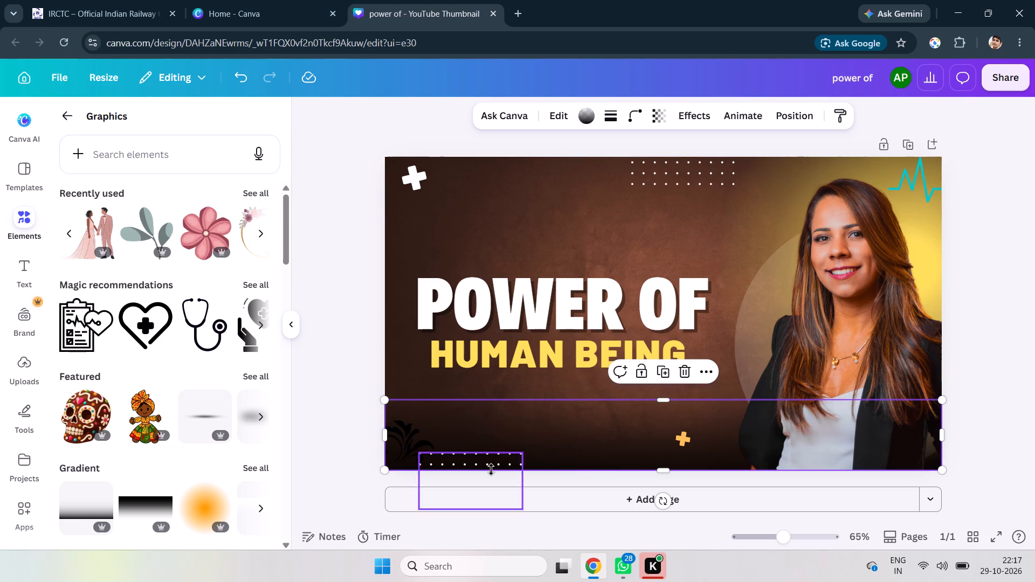
{"action": "left_click", "coordinate": [485, 463]}
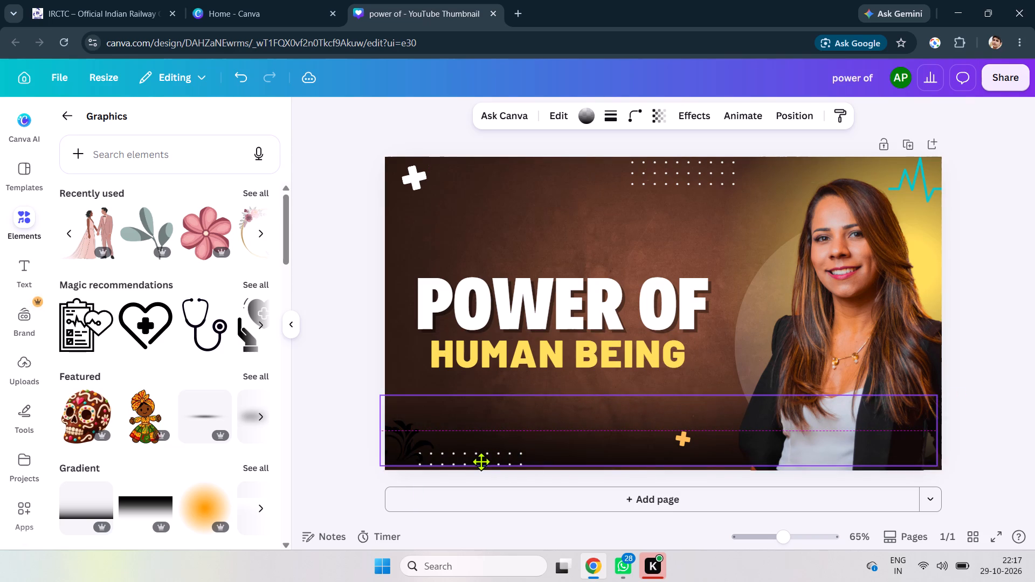
{"action": "left_click", "coordinate": [490, 461]}
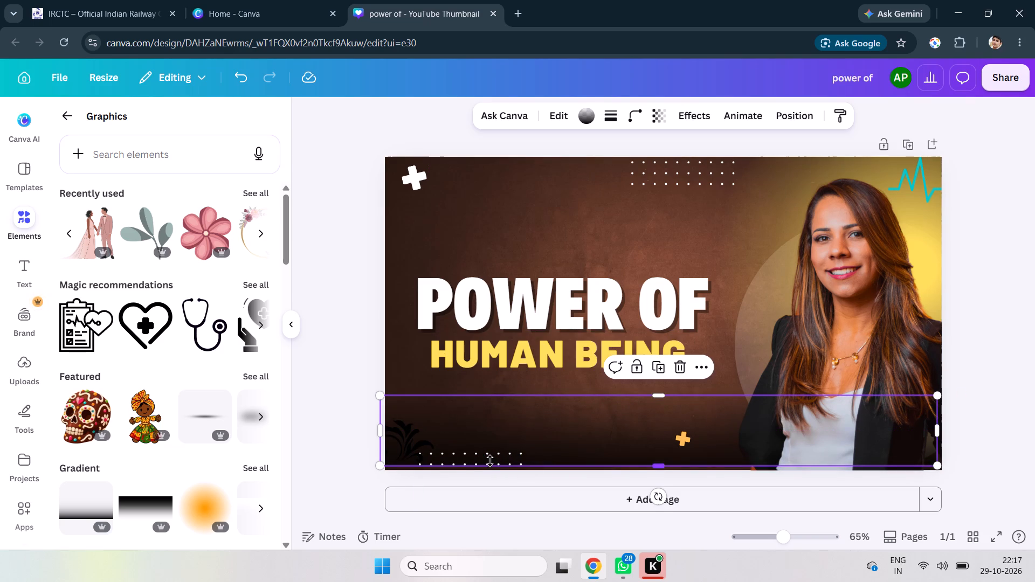
{"action": "left_click", "coordinate": [501, 420]}
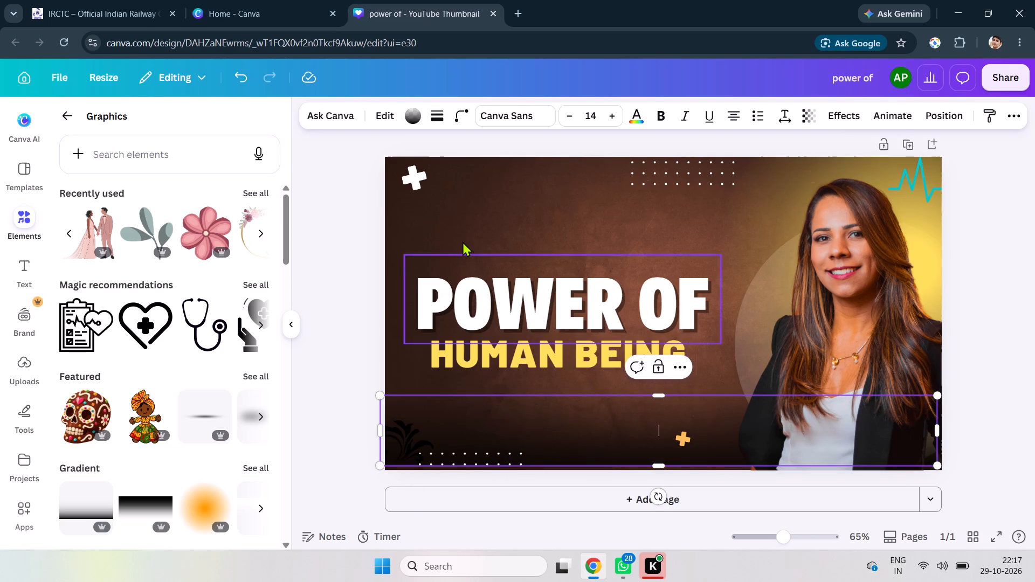
{"action": "left_click", "coordinate": [463, 241]}
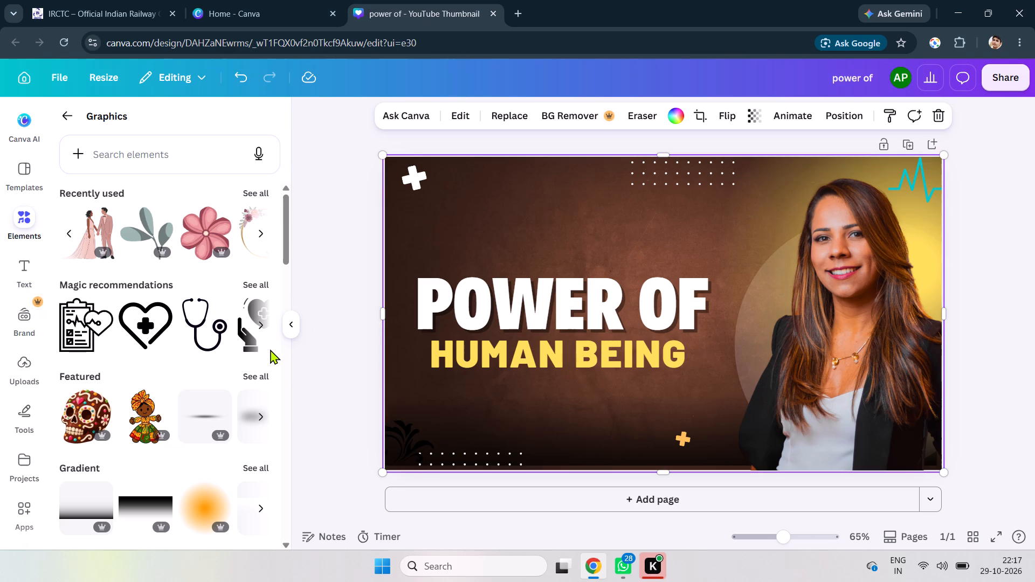
Browse the recommended graphics, categories and collections for further decorations for the thumbnail.
{"action": "left_click", "coordinate": [262, 326]}
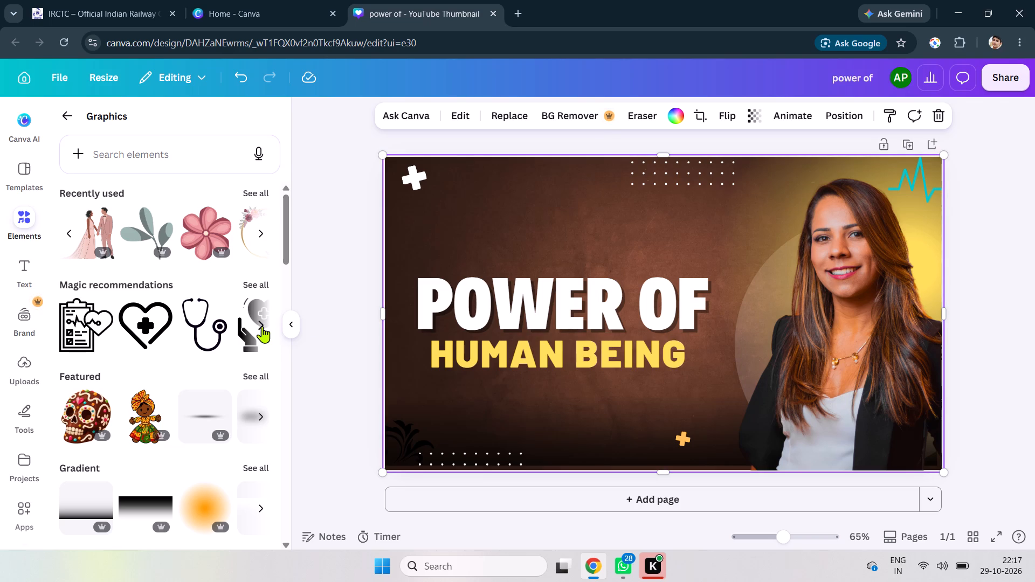
{"action": "left_click", "coordinate": [262, 326]}
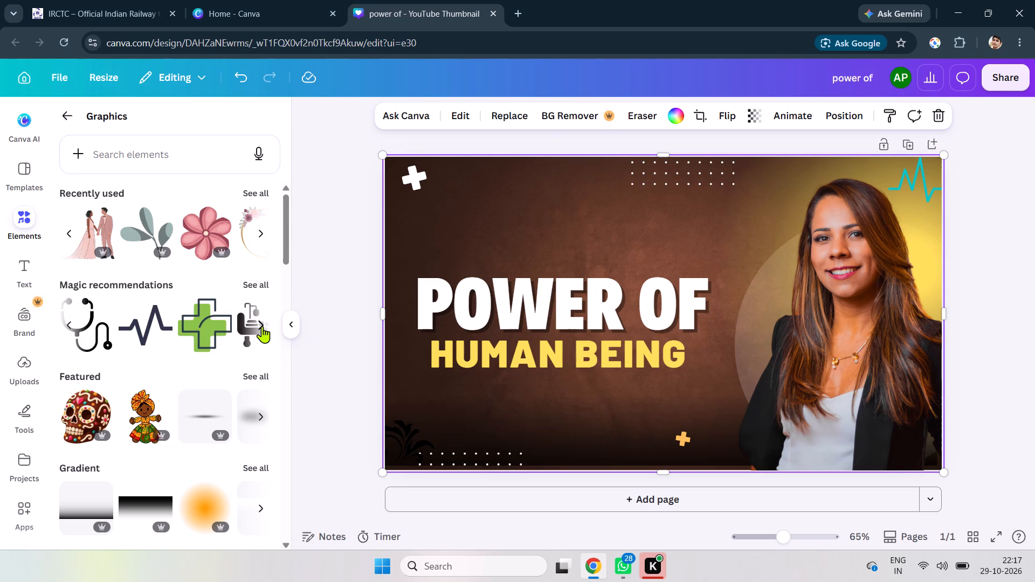
{"action": "scroll", "coordinate": [250, 401], "scroll_direction": "down", "scroll_amount": 1}
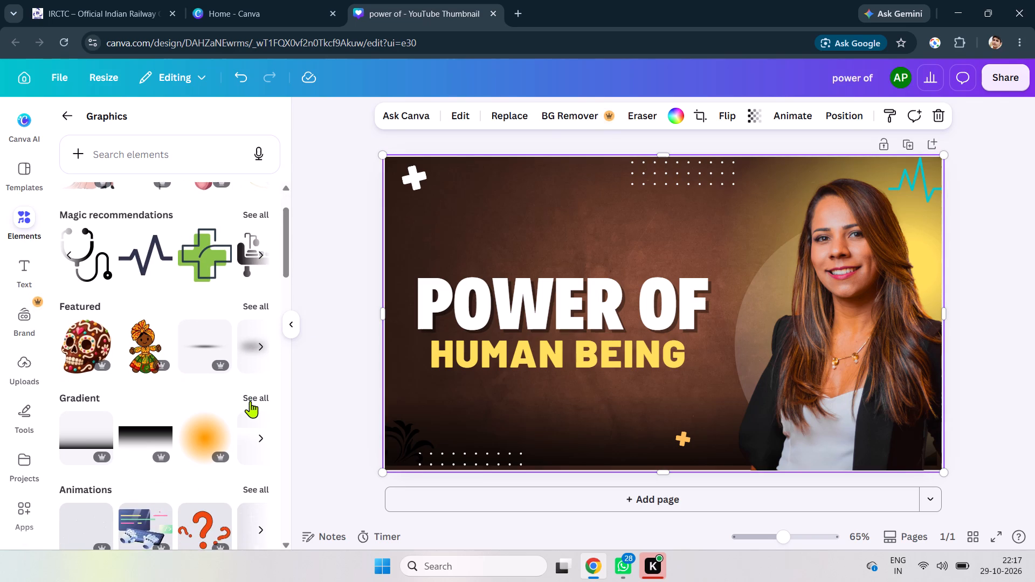
{"action": "scroll", "coordinate": [250, 401], "scroll_direction": "down", "scroll_amount": 3}
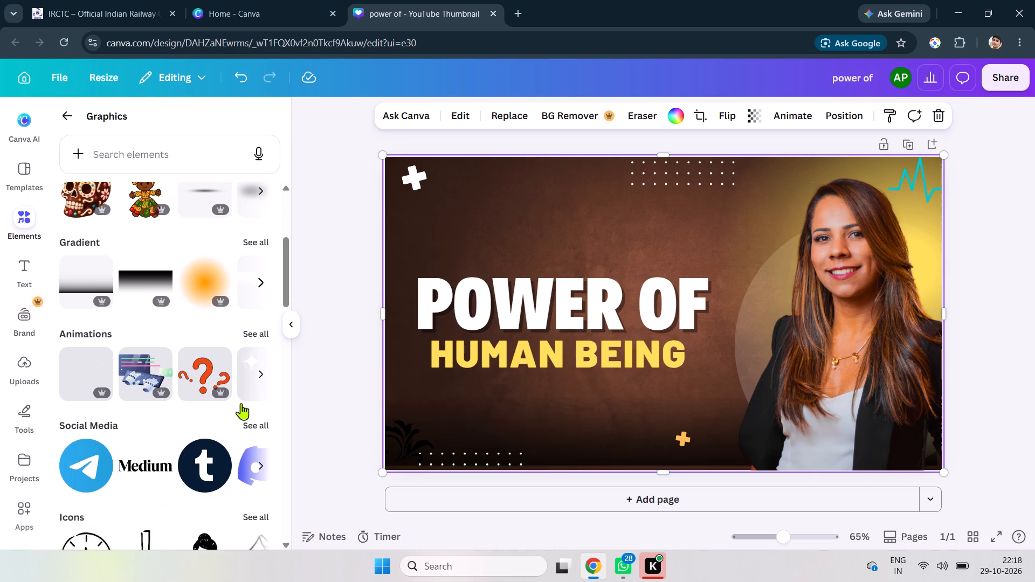
{"action": "scroll", "coordinate": [241, 403], "scroll_direction": "down", "scroll_amount": 5}
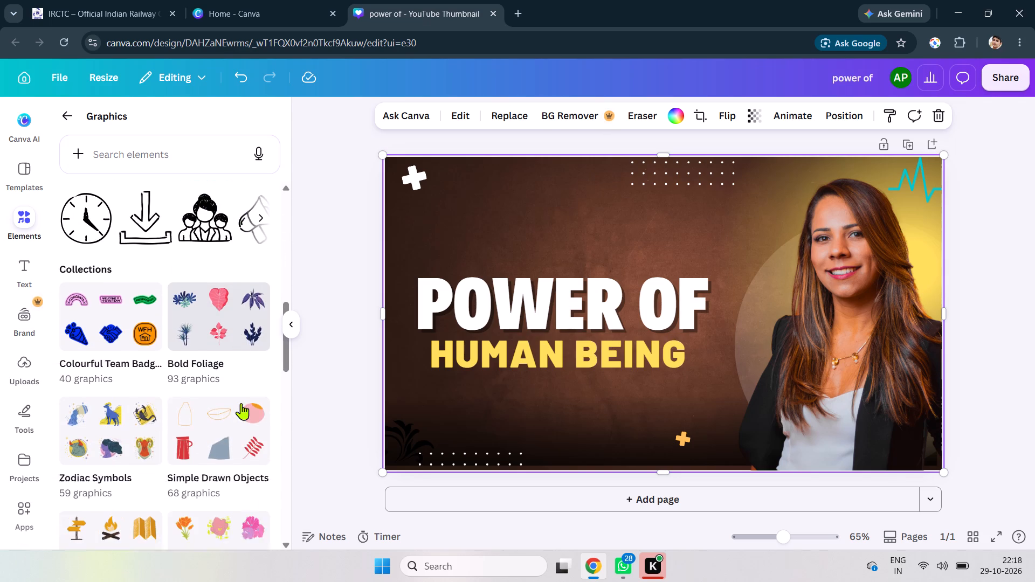
{"action": "scroll", "coordinate": [241, 403], "scroll_direction": "down", "scroll_amount": 4}
{"action": "scroll", "coordinate": [241, 403], "scroll_direction": "up", "scroll_amount": 6}
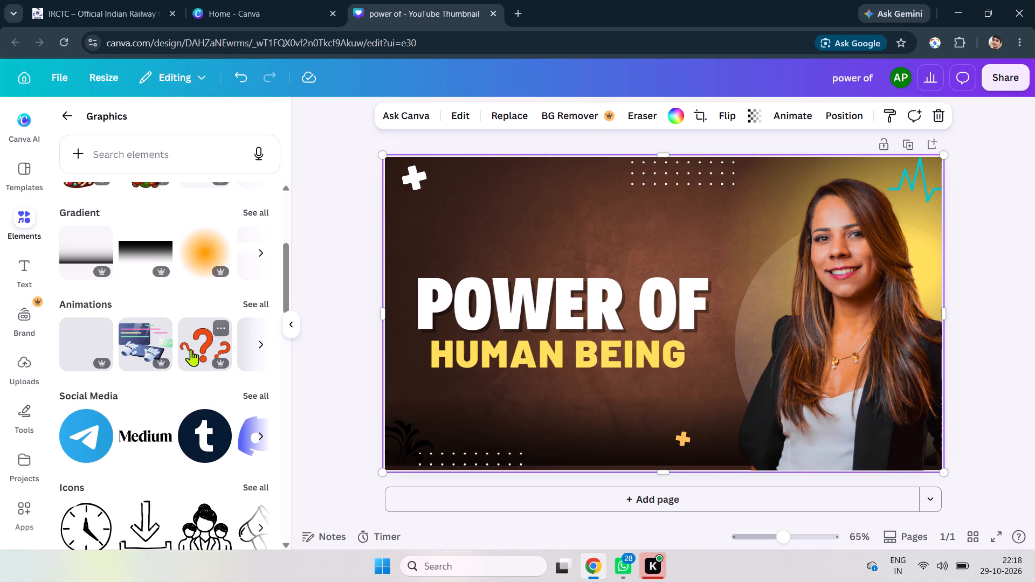
Move the POWER OF heading higher and reposition the HUMAN BEING line beneath it with a small gap.
{"action": "left_click", "coordinate": [529, 302]}
{"action": "left_click_drag", "start_coordinate": [529, 302], "coordinate": [528, 276]}
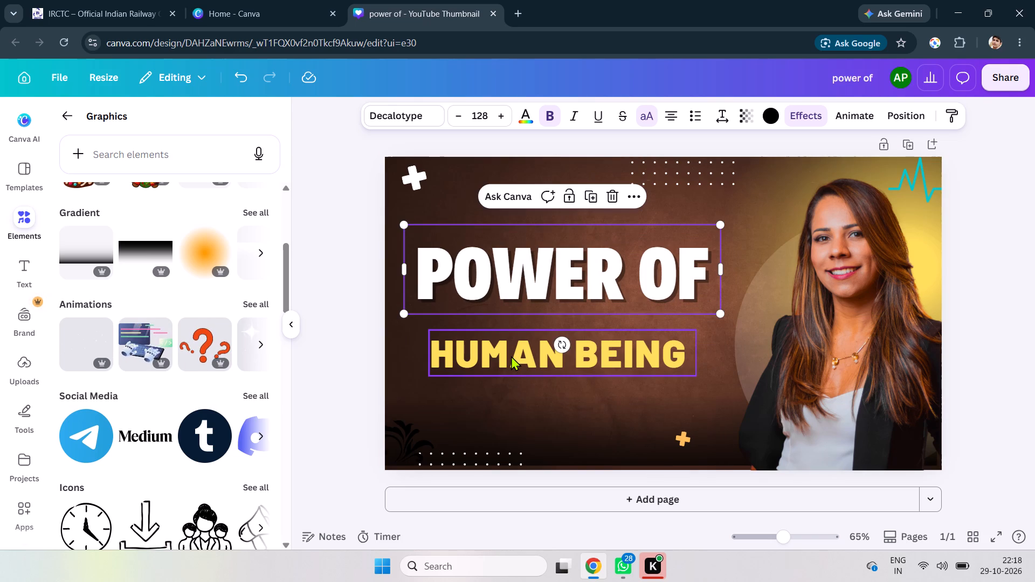
{"action": "left_click_drag", "start_coordinate": [511, 356], "coordinate": [512, 342]}
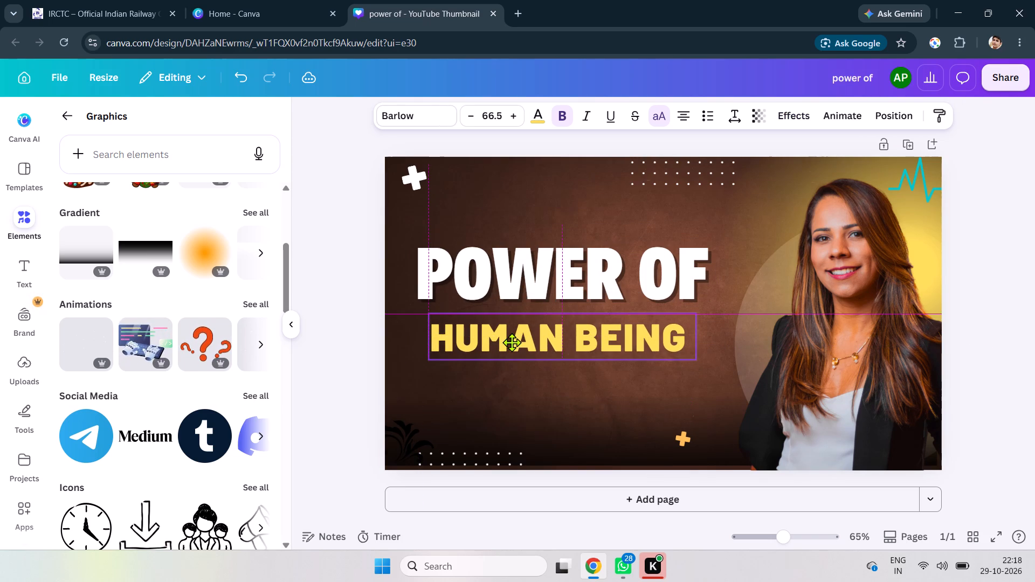
{"action": "left_click_drag", "start_coordinate": [512, 342], "coordinate": [506, 350]}
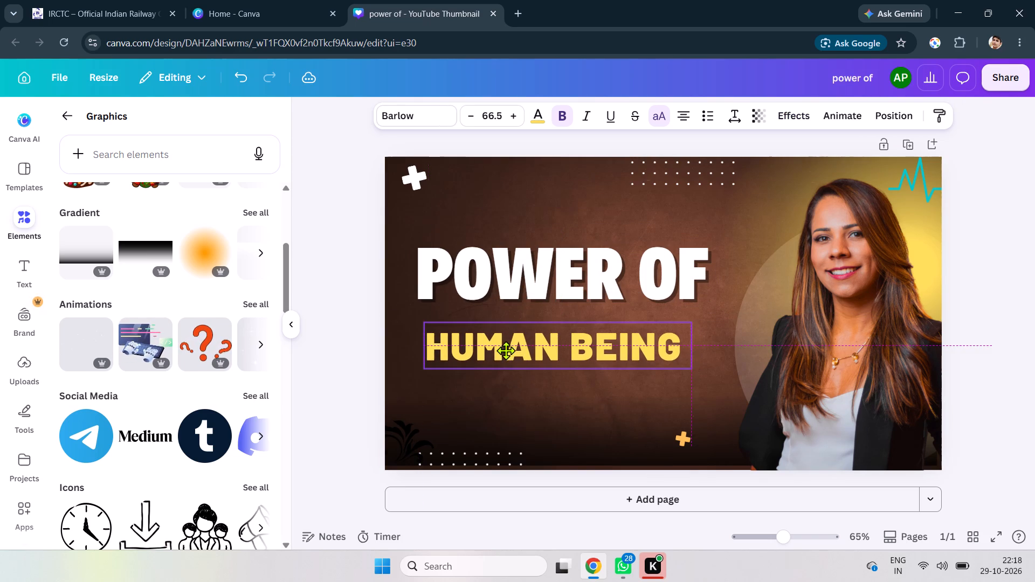
{"action": "left_click_drag", "start_coordinate": [506, 350], "coordinate": [504, 351]}
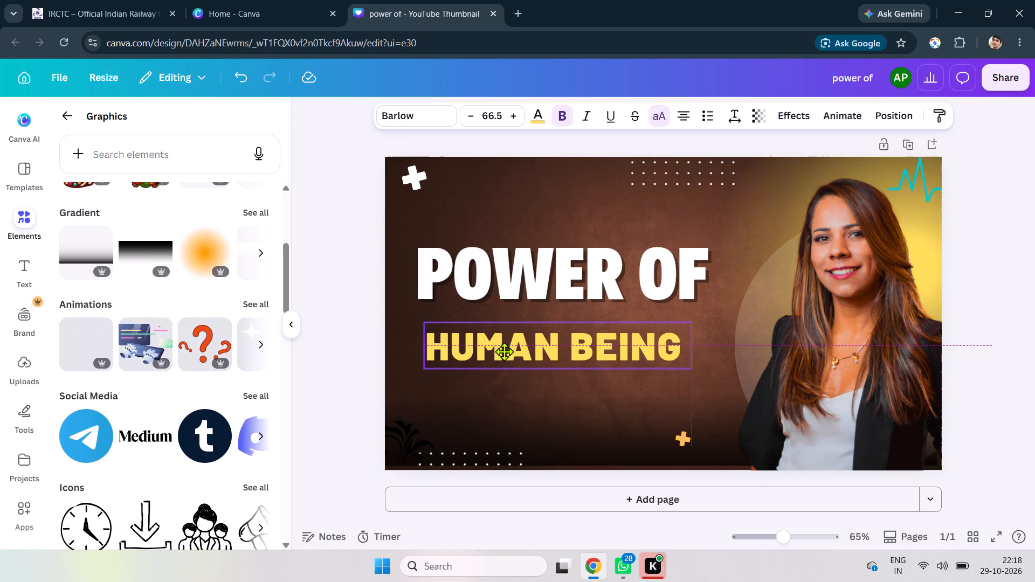
{"action": "left_click_drag", "start_coordinate": [504, 351], "coordinate": [505, 351]}
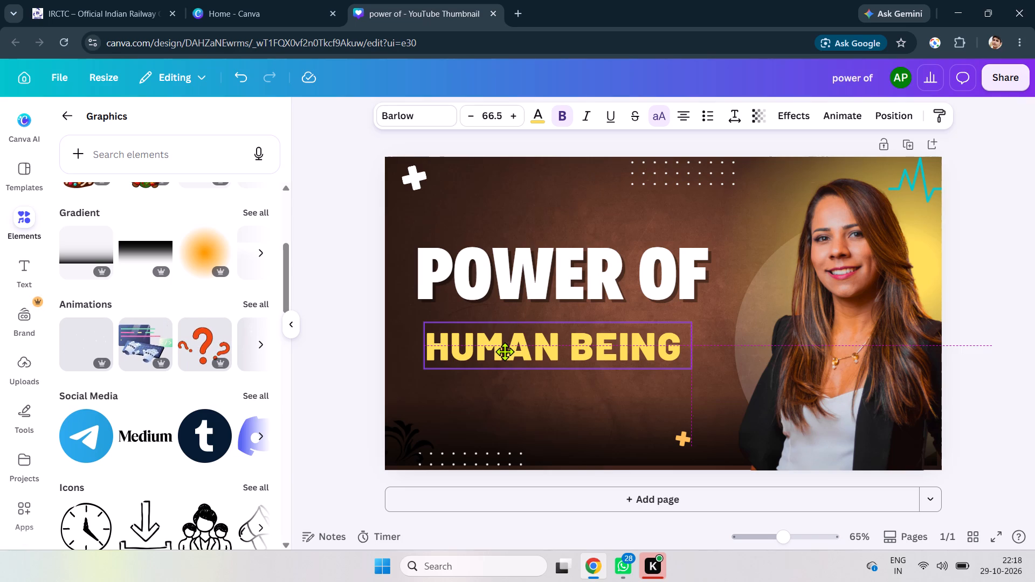
{"action": "left_click_drag", "start_coordinate": [505, 351], "coordinate": [506, 351]}
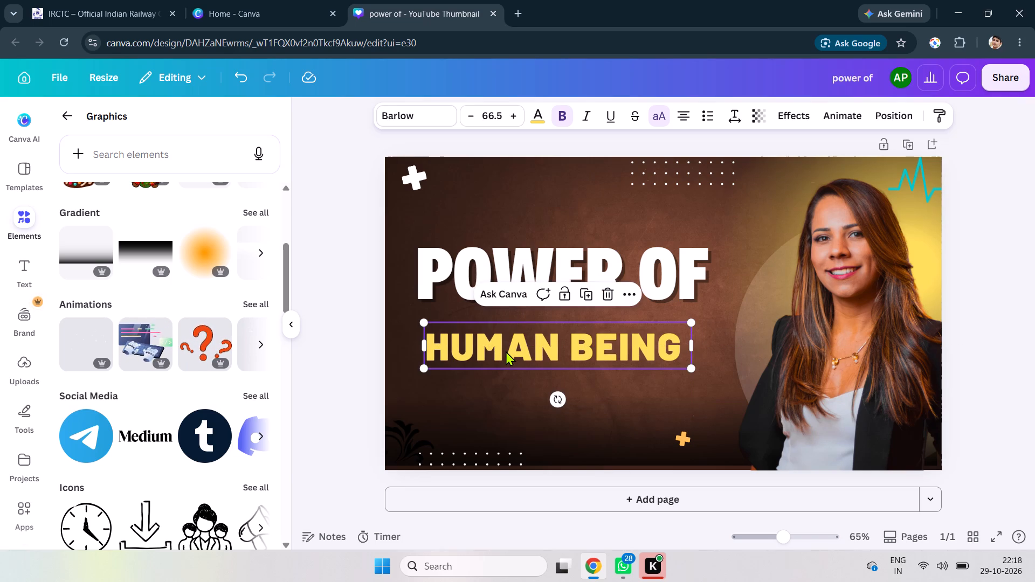
Replace the word POWER in the main heading with Imagination.
{"action": "left_click", "coordinate": [543, 258]}
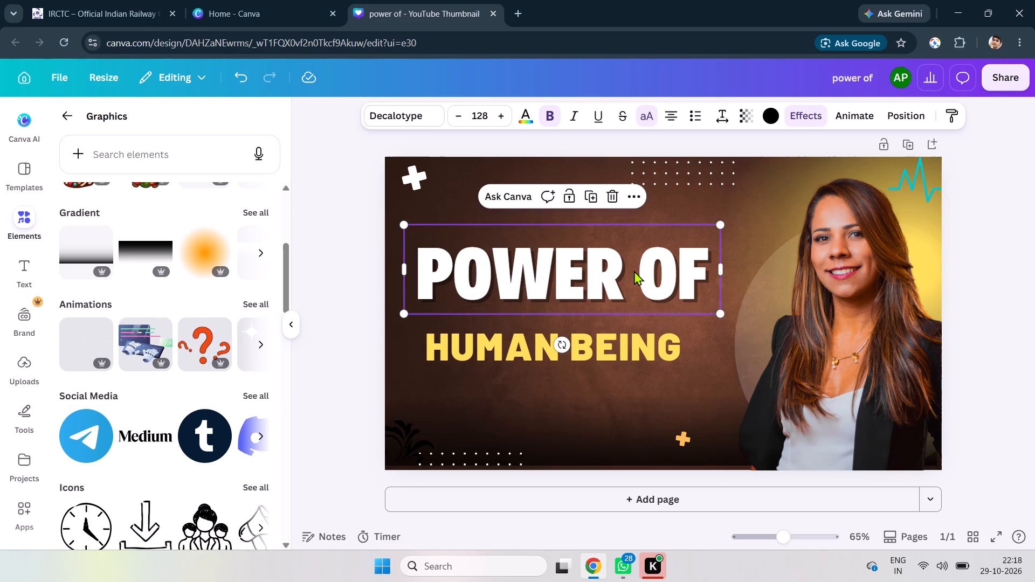
{"action": "left_click", "coordinate": [633, 270]}
{"action": "double_click", "coordinate": [626, 269]}
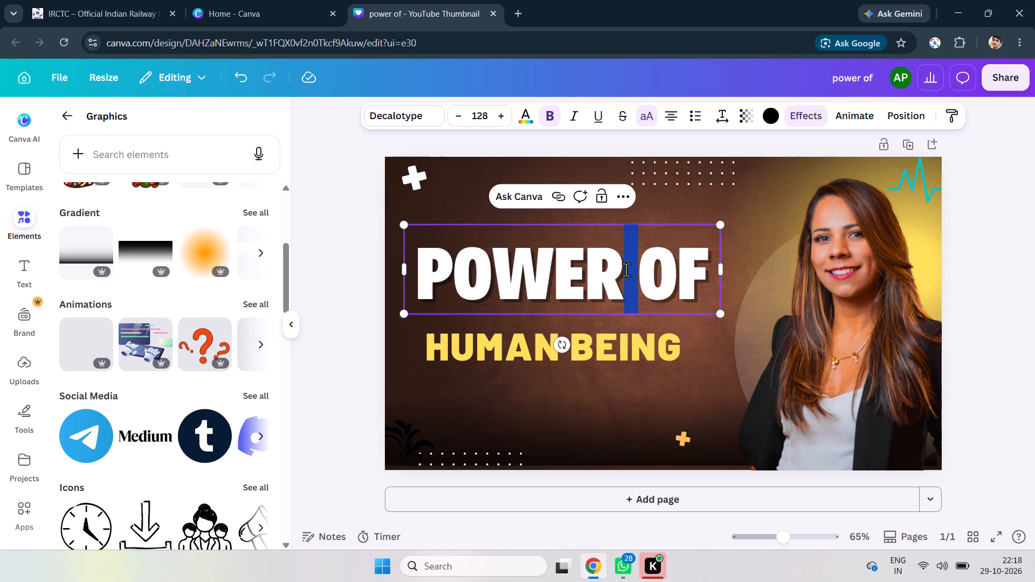
{"action": "key", "text": "BackSpace"}
{"action": "key", "text": "BackSpace"}
{"action": "key", "text": "BackSpace"}
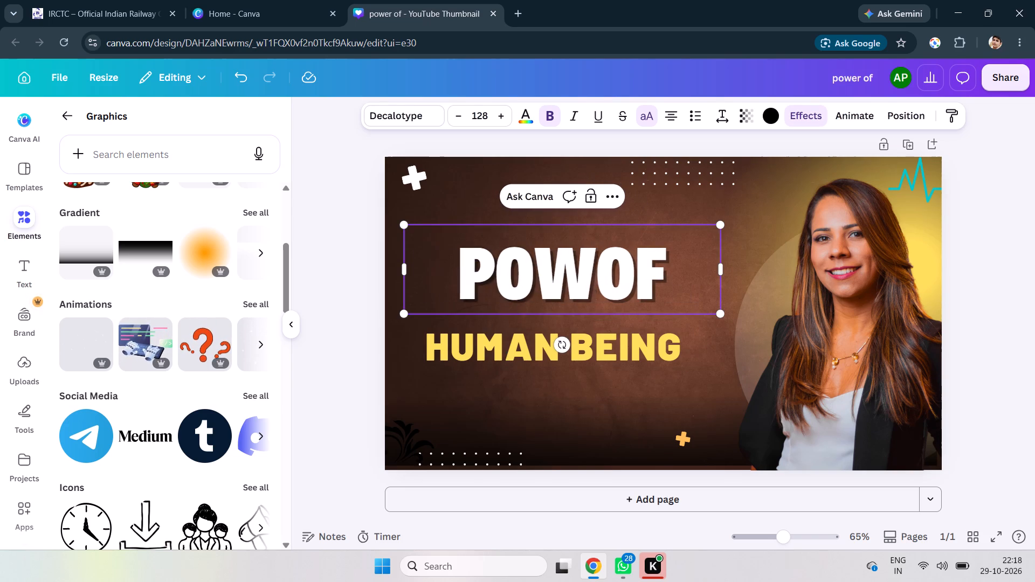
{"action": "key", "text": "BackSpace"}
{"action": "key", "text": "BackSpace"}
{"action": "key", "text": "BackSpace"}
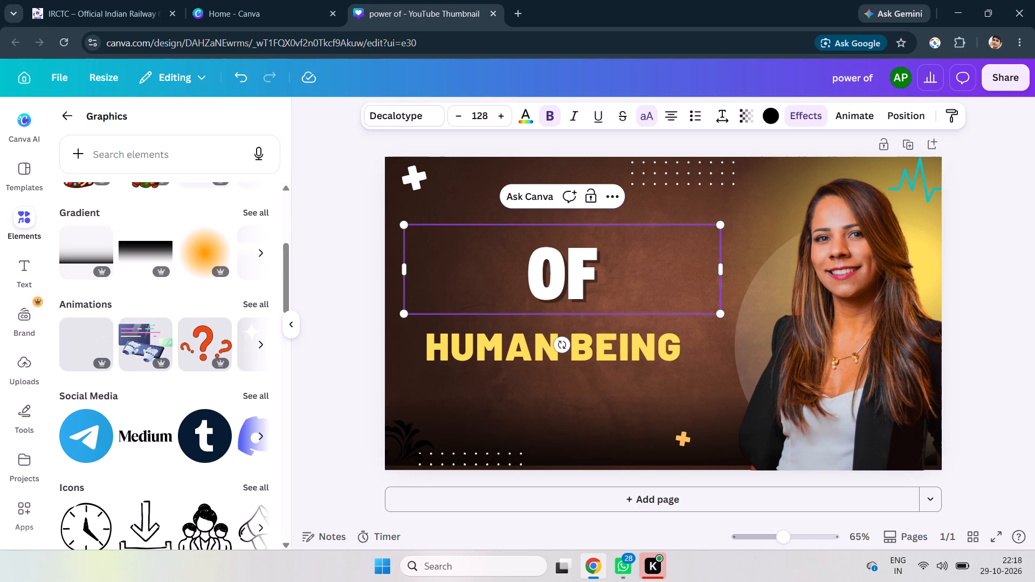
{"action": "key", "text": "shift+i"}
{"action": "type", "text": "magination"}
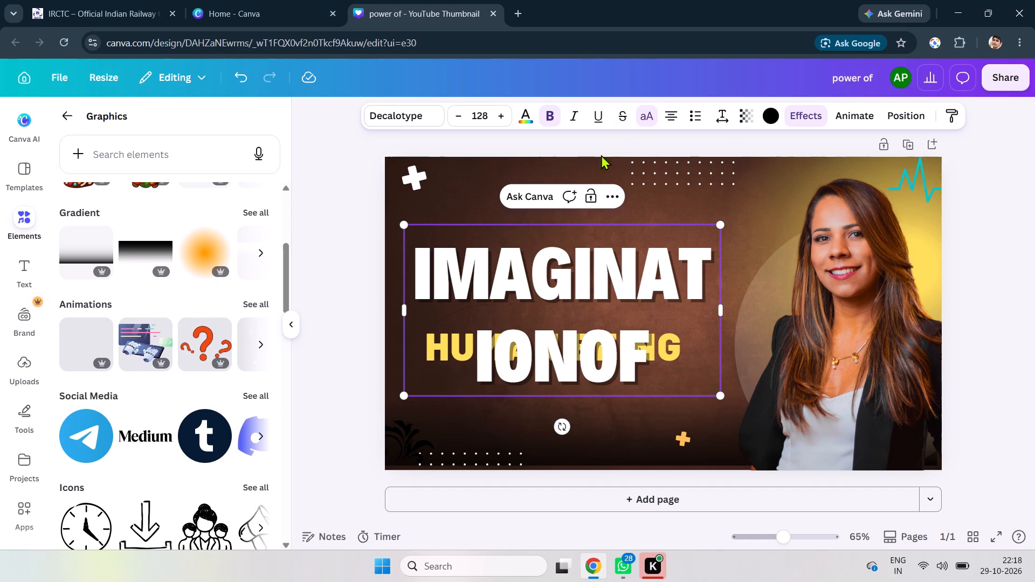
{"action": "left_click", "coordinate": [610, 194]}
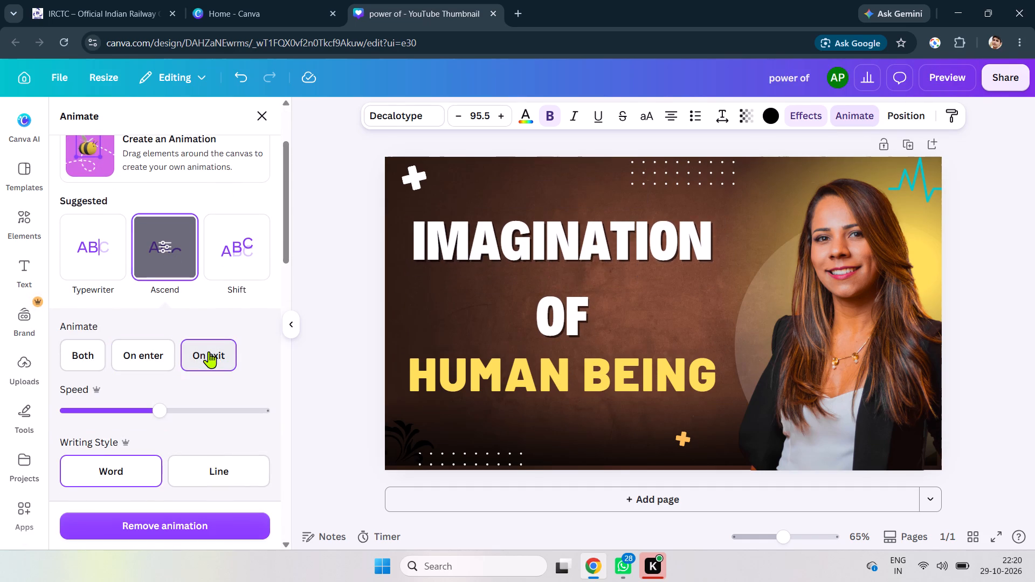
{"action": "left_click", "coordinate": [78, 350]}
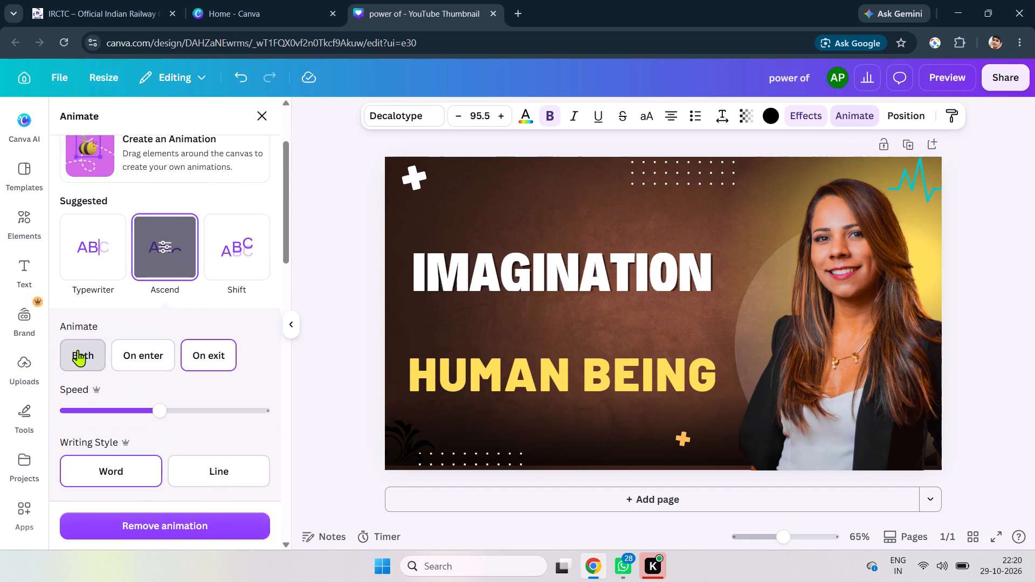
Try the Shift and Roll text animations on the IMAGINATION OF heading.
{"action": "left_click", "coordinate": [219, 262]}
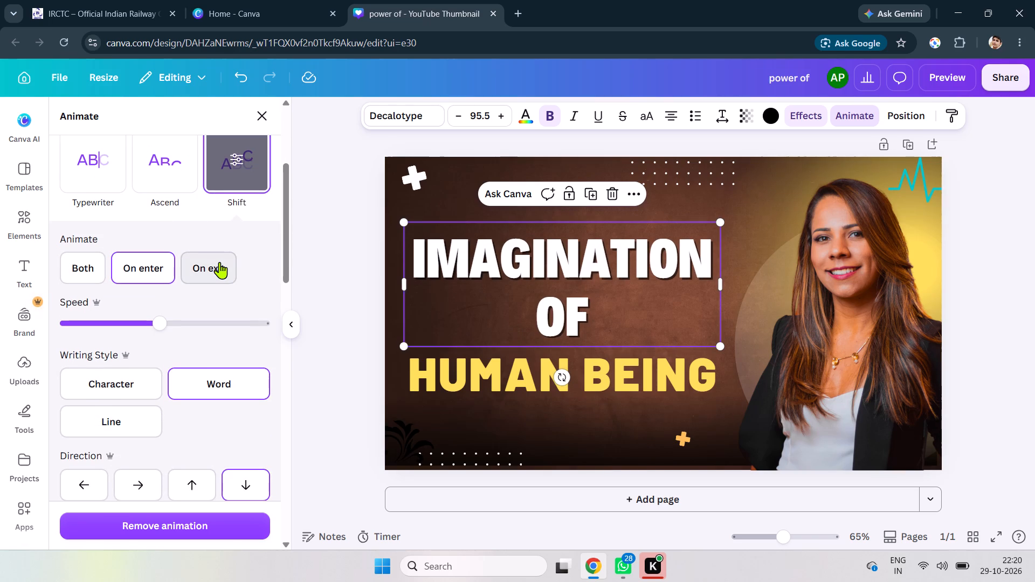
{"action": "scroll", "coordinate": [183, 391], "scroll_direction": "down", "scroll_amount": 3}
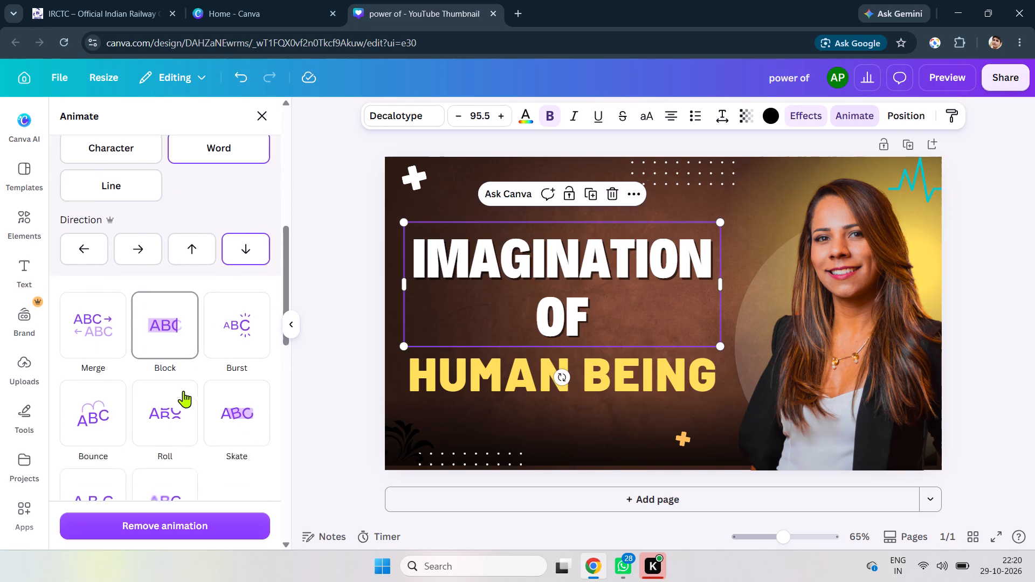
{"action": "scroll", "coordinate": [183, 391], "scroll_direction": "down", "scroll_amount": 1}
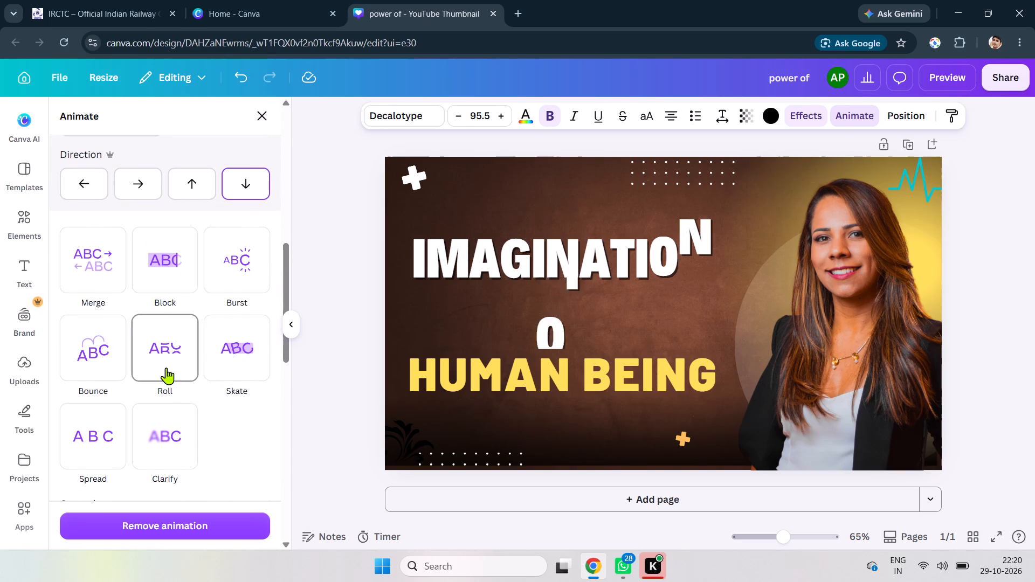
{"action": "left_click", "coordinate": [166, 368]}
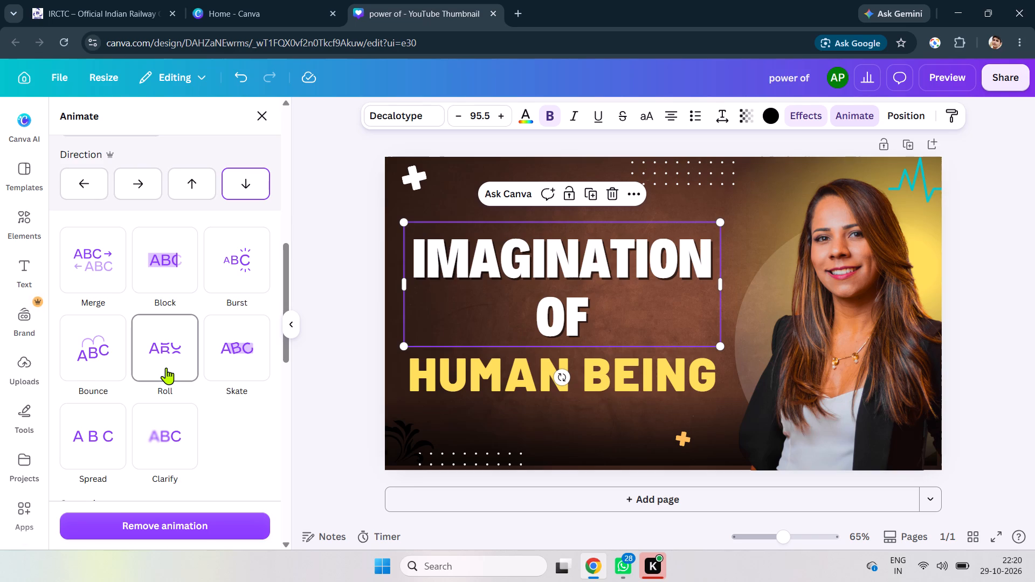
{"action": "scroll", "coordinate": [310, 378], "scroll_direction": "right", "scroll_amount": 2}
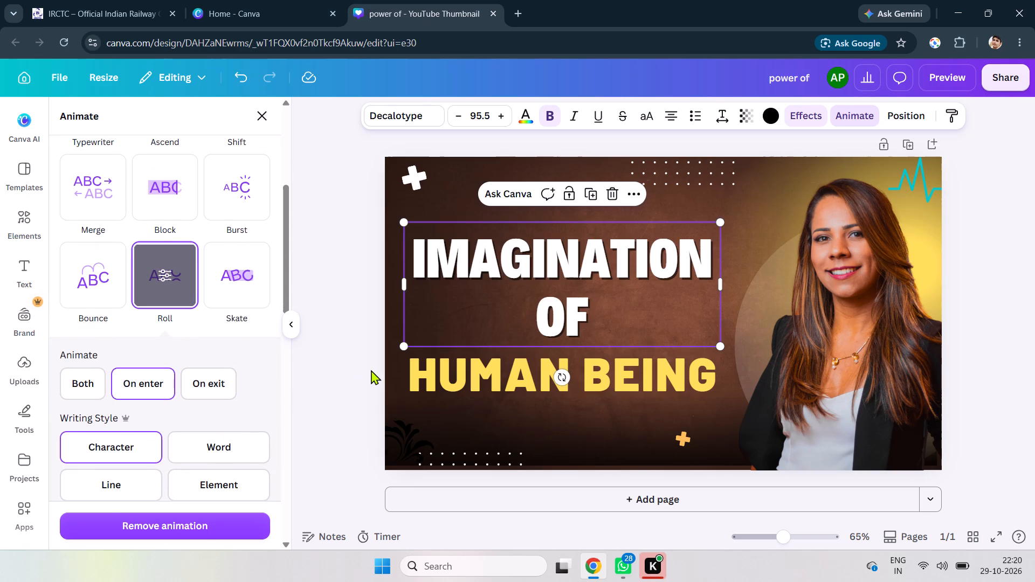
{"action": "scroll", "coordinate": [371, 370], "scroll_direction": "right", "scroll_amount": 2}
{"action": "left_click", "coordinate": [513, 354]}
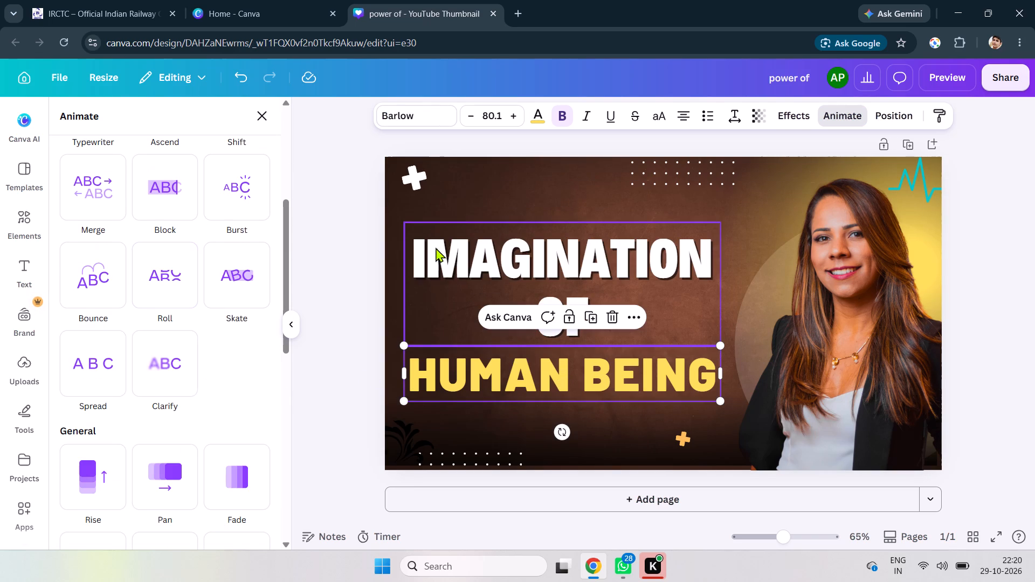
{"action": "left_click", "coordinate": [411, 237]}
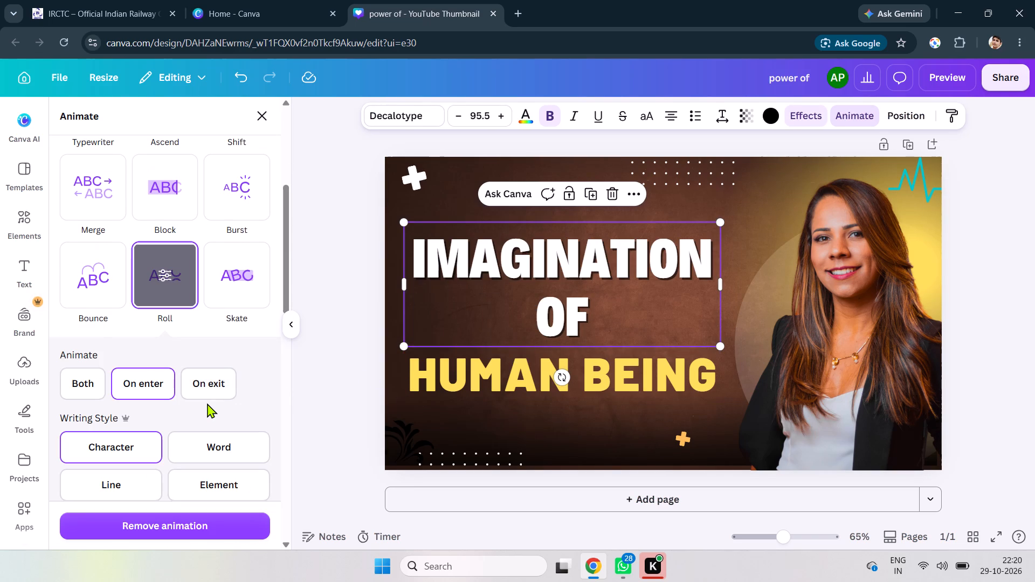
Try the Rise and Pan animations on the IMAGINATION OF heading and settle on Fade on enter.
{"action": "scroll", "coordinate": [207, 403], "scroll_direction": "down", "scroll_amount": 4}
{"action": "left_click", "coordinate": [108, 336]}
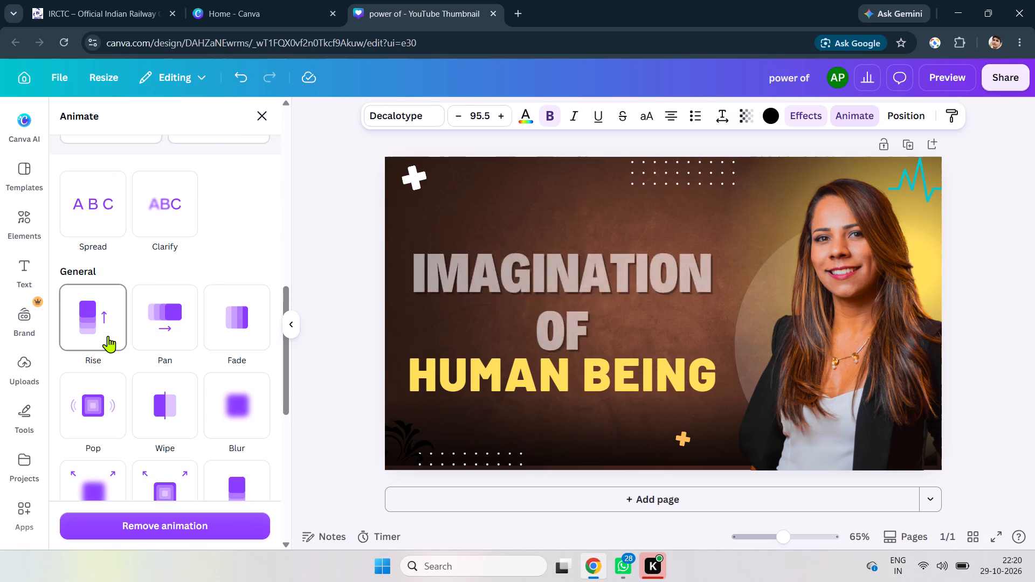
{"action": "left_click", "coordinate": [181, 284]}
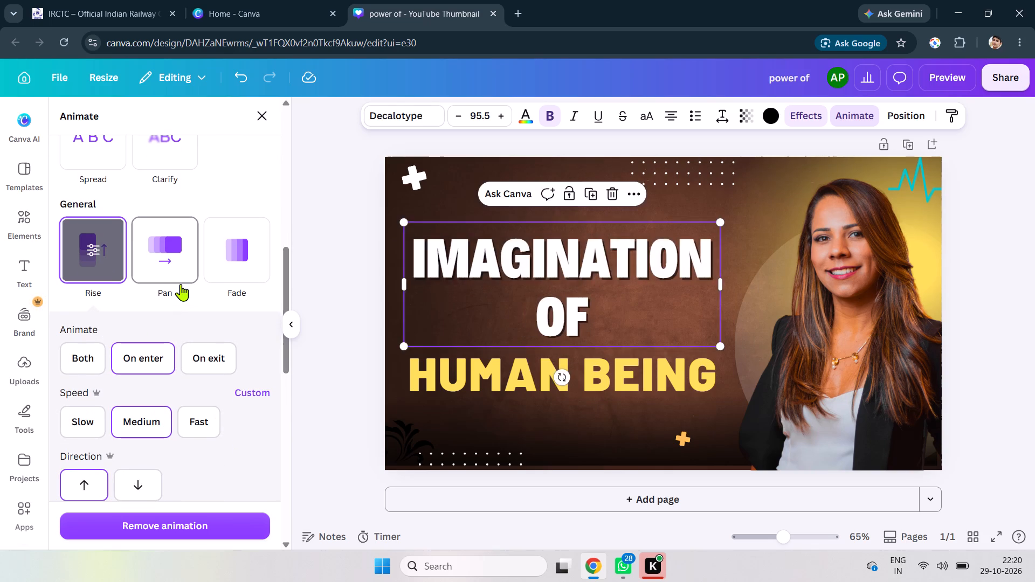
{"action": "left_click", "coordinate": [245, 250]}
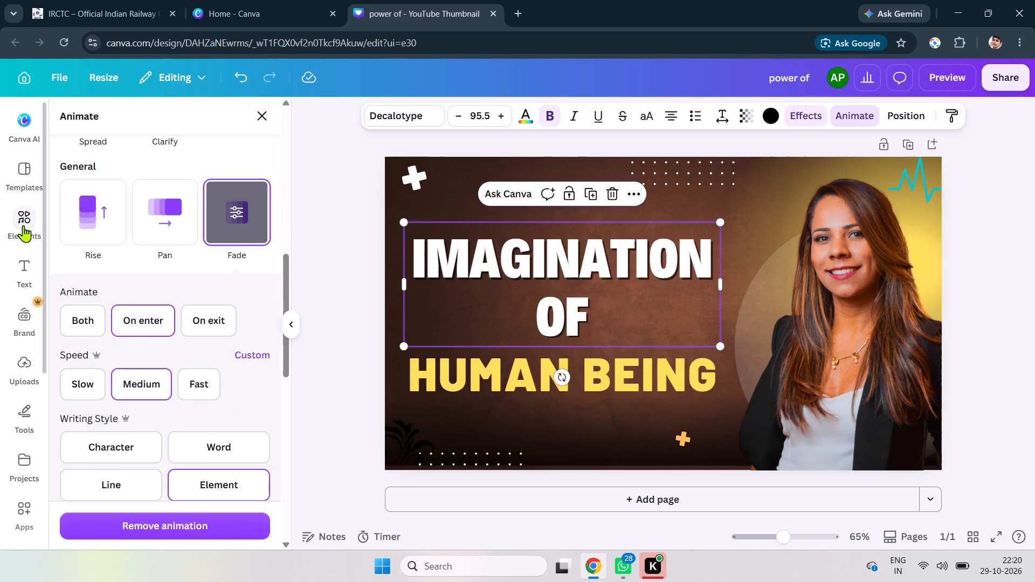
Browse the text library's font combinations for a style that could suit the thumbnail title.
{"action": "left_click", "coordinate": [22, 272]}
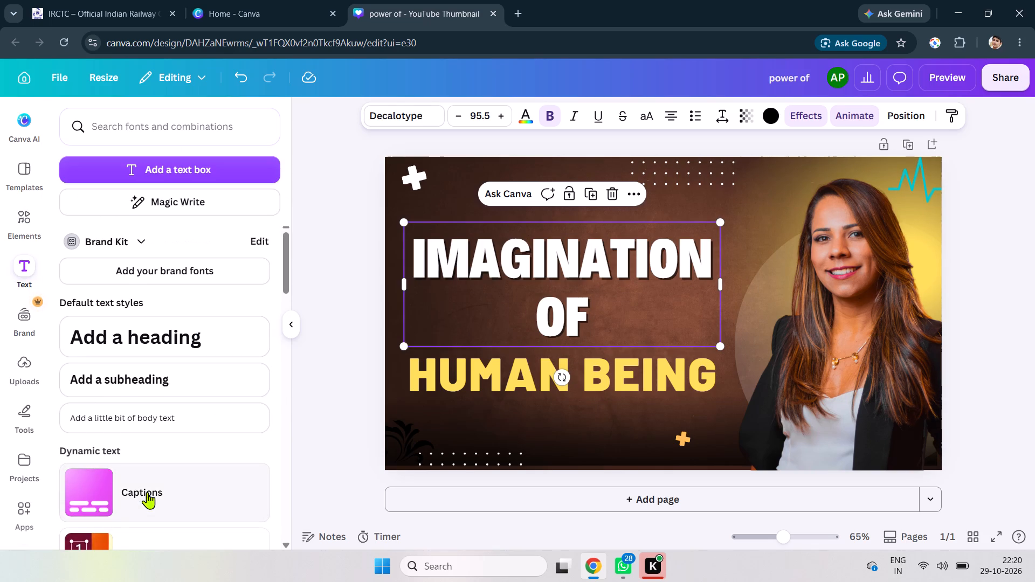
{"action": "scroll", "coordinate": [147, 492], "scroll_direction": "down", "scroll_amount": 4}
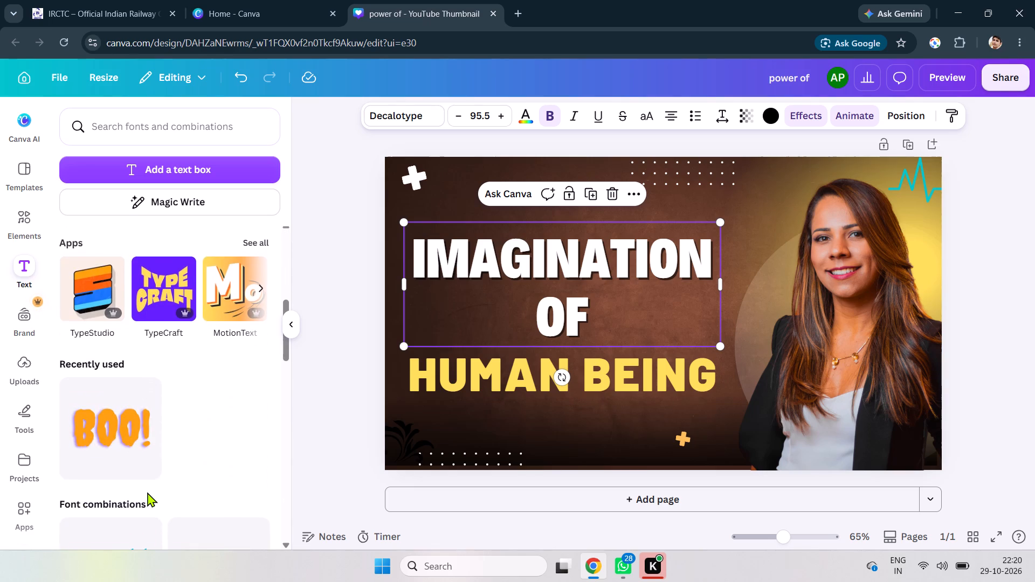
{"action": "scroll", "coordinate": [147, 492], "scroll_direction": "down", "scroll_amount": 1}
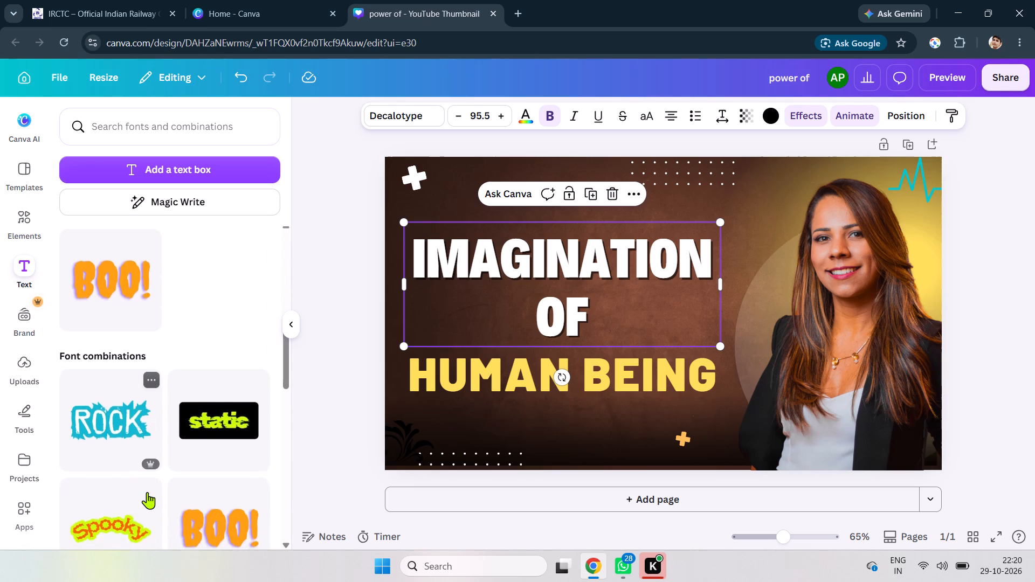
{"action": "scroll", "coordinate": [147, 492], "scroll_direction": "down", "scroll_amount": 6}
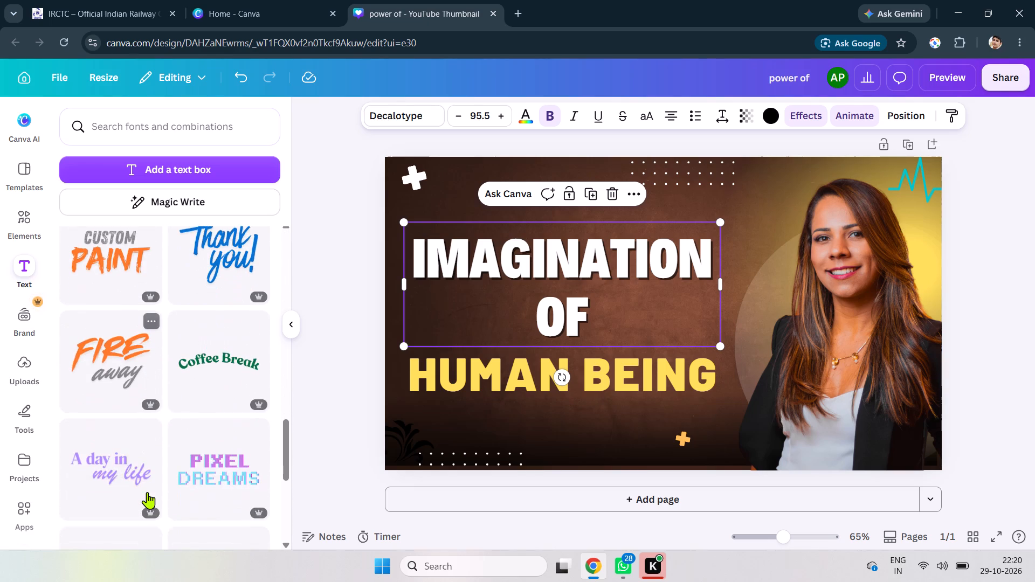
{"action": "scroll", "coordinate": [147, 492], "scroll_direction": "down", "scroll_amount": 6}
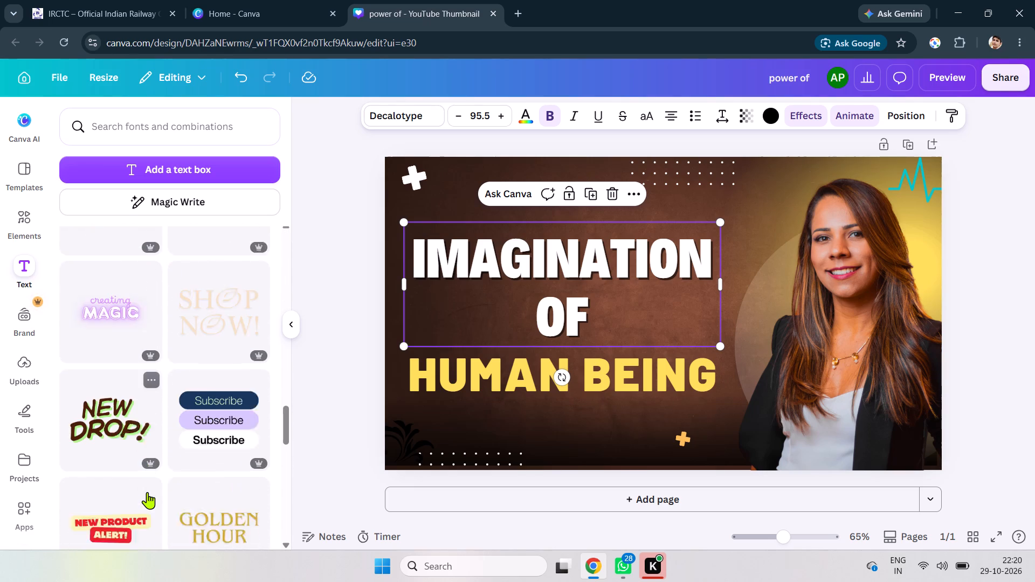
{"action": "scroll", "coordinate": [147, 492], "scroll_direction": "down", "scroll_amount": 9}
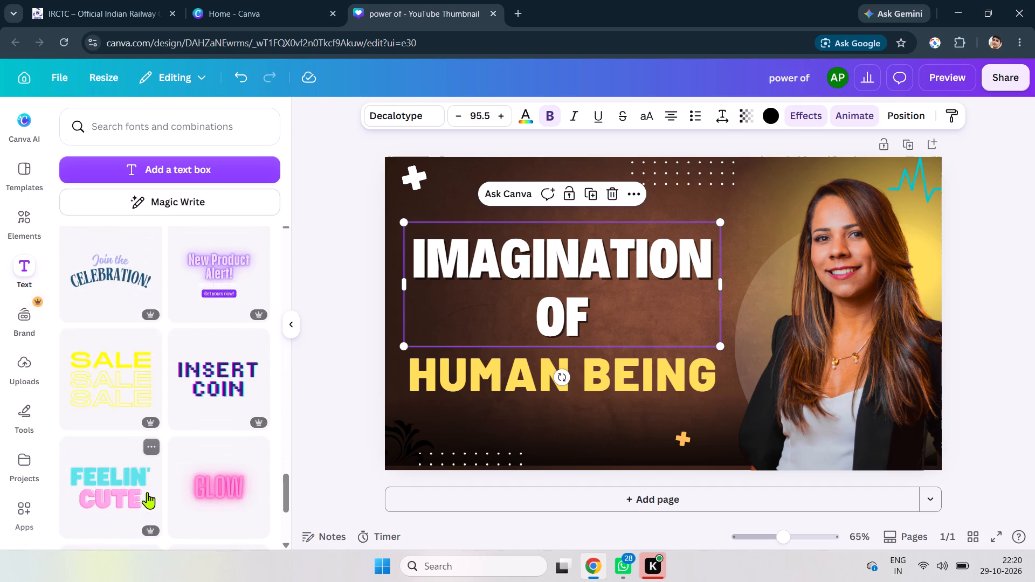
{"action": "scroll", "coordinate": [147, 492], "scroll_direction": "down", "scroll_amount": 9}
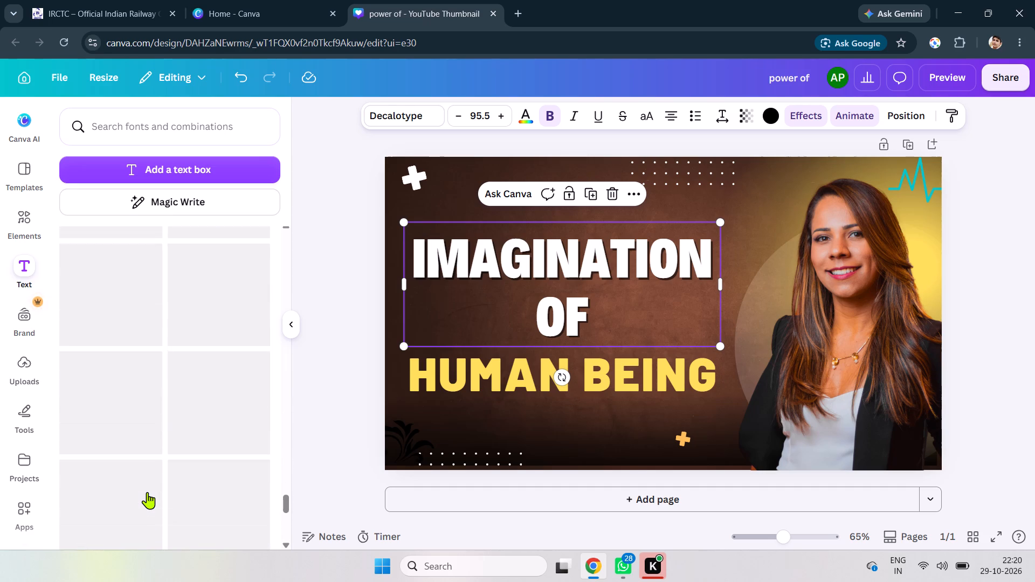
{"action": "scroll", "coordinate": [147, 492], "scroll_direction": "down", "scroll_amount": 4}
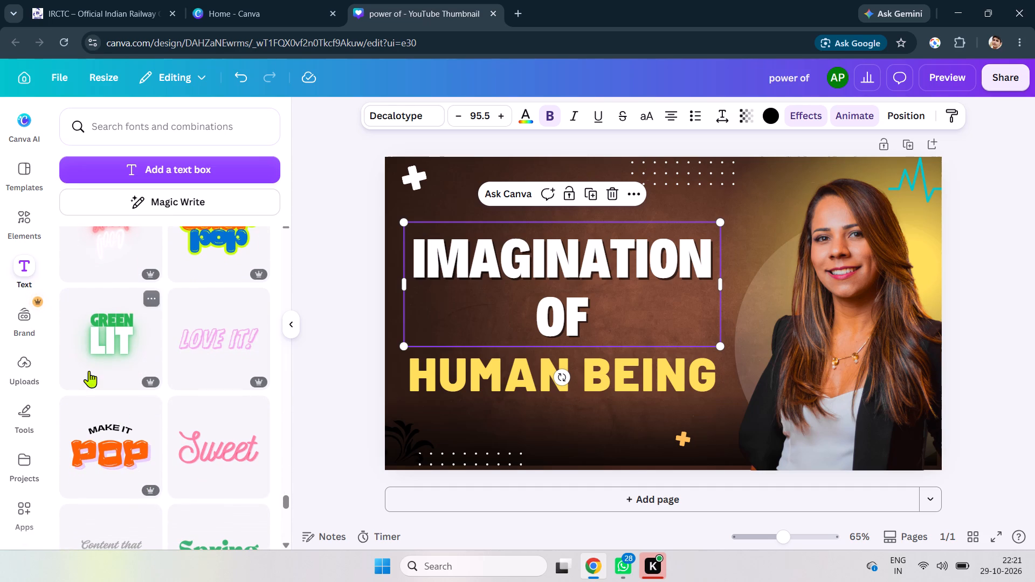
{"action": "scroll", "coordinate": [129, 458], "scroll_direction": "down", "scroll_amount": 5}
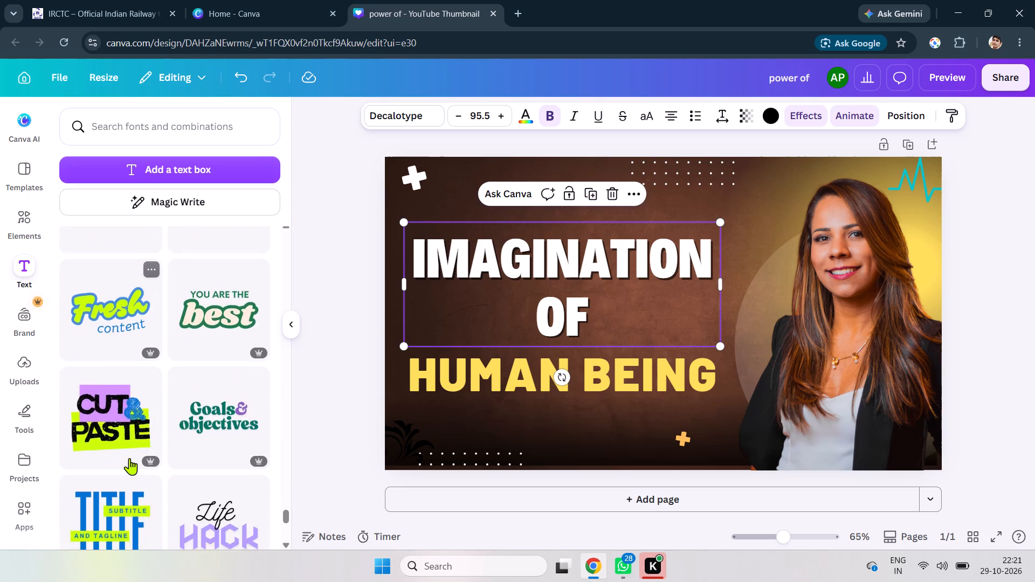
{"action": "scroll", "coordinate": [129, 458], "scroll_direction": "down", "scroll_amount": 7}
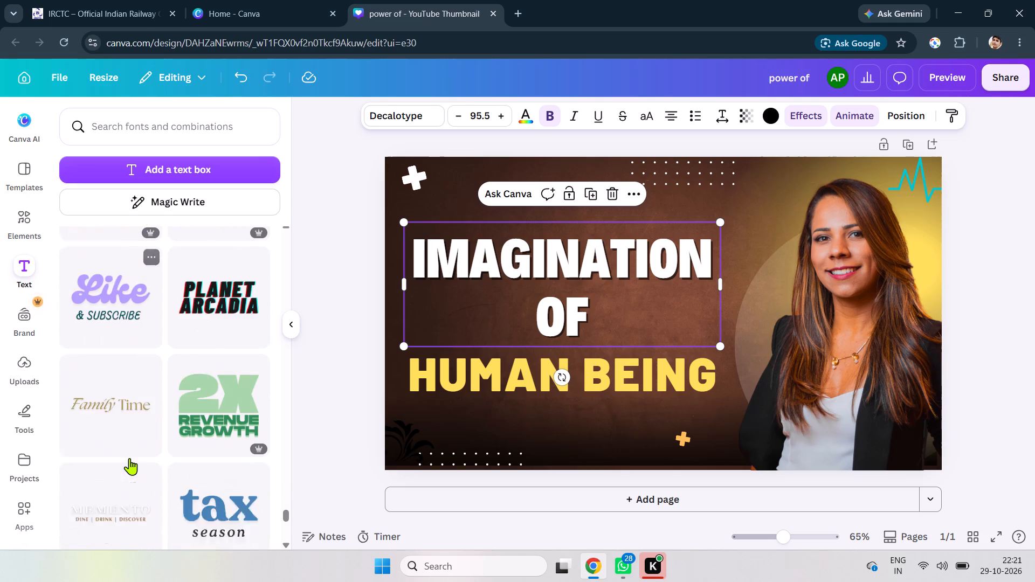
{"action": "scroll", "coordinate": [129, 458], "scroll_direction": "down", "scroll_amount": 3}
{"action": "scroll", "coordinate": [129, 458], "scroll_direction": "up", "scroll_amount": 1}
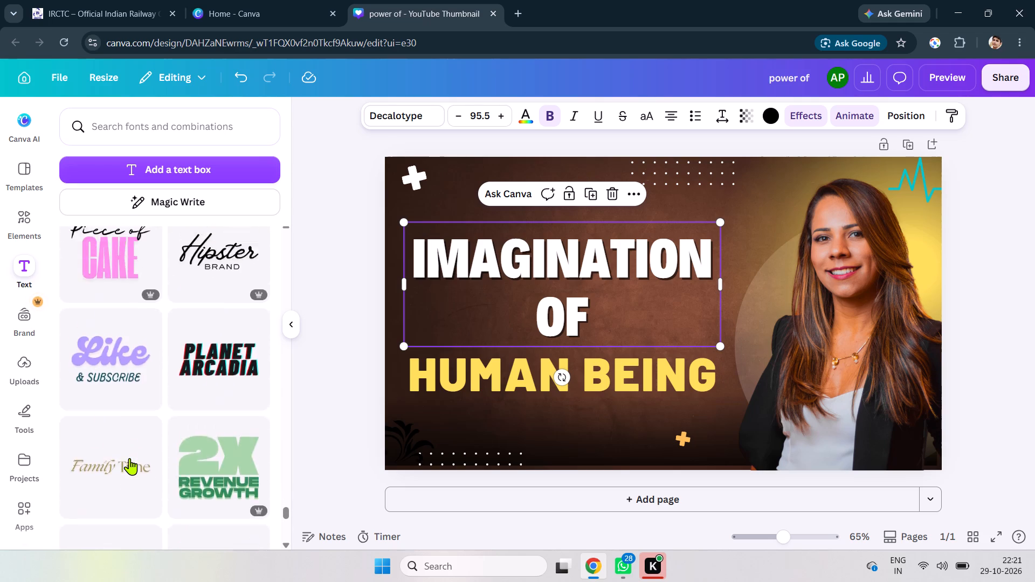
{"action": "scroll", "coordinate": [129, 458], "scroll_direction": "up", "scroll_amount": 2}
{"action": "scroll", "coordinate": [129, 458], "scroll_direction": "down", "scroll_amount": 3}
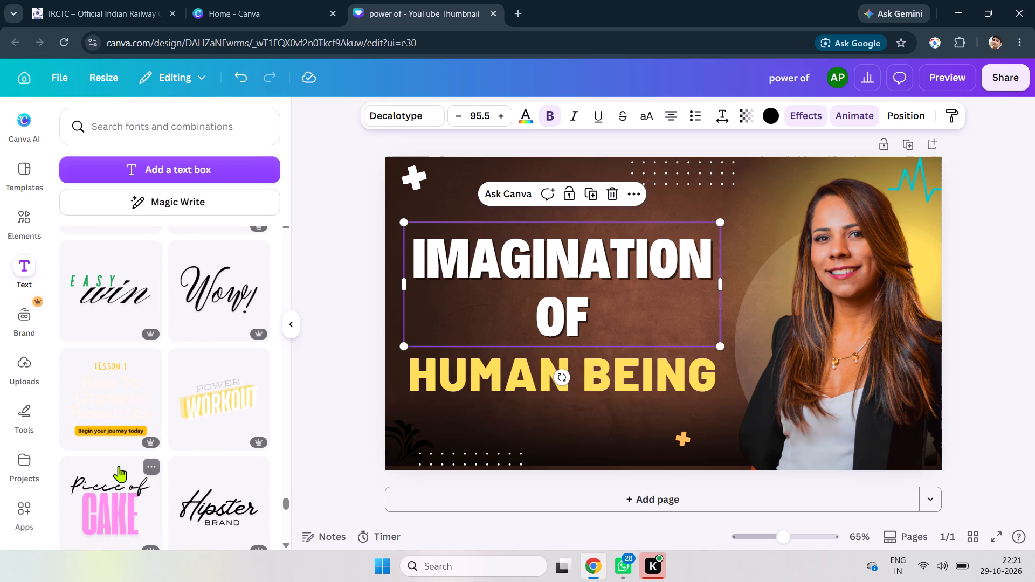
{"action": "scroll", "coordinate": [119, 466], "scroll_direction": "down", "scroll_amount": 4}
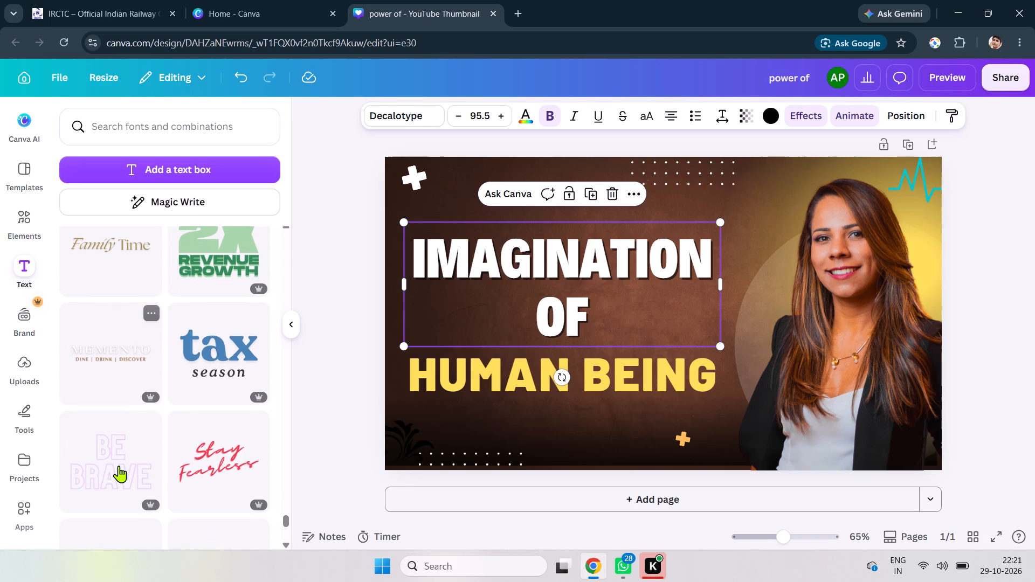
{"action": "scroll", "coordinate": [119, 466], "scroll_direction": "down", "scroll_amount": 3}
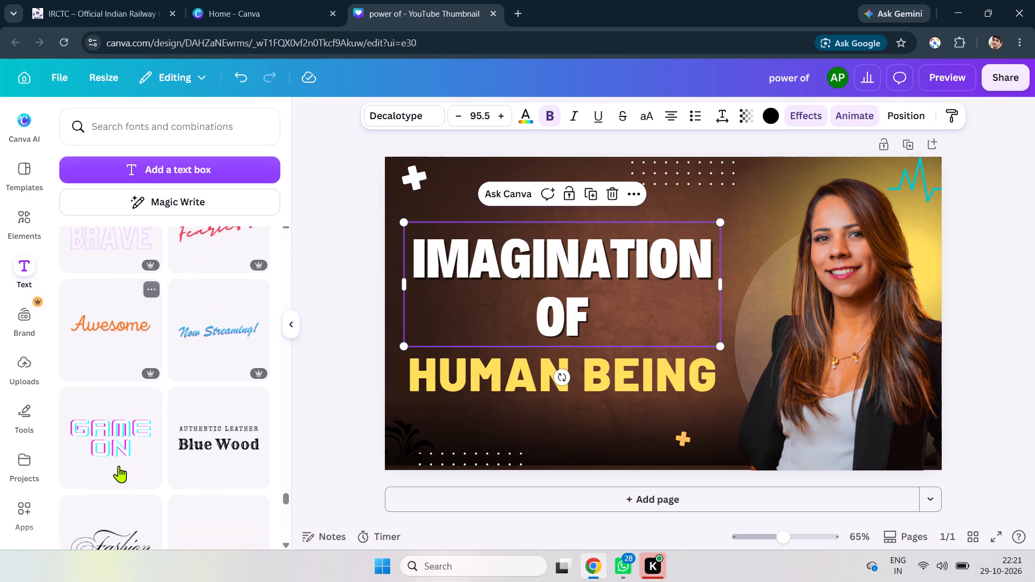
{"action": "scroll", "coordinate": [119, 466], "scroll_direction": "down", "scroll_amount": 2}
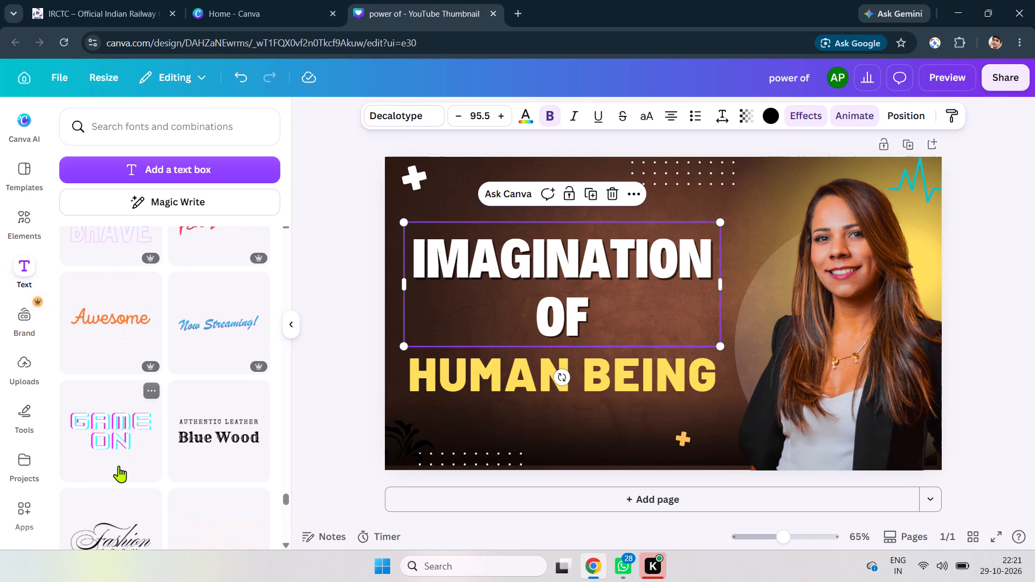
Examine the drawing, shape, sticky note and signature tools available for the thumbnail.
{"action": "left_click", "coordinate": [813, 242]}
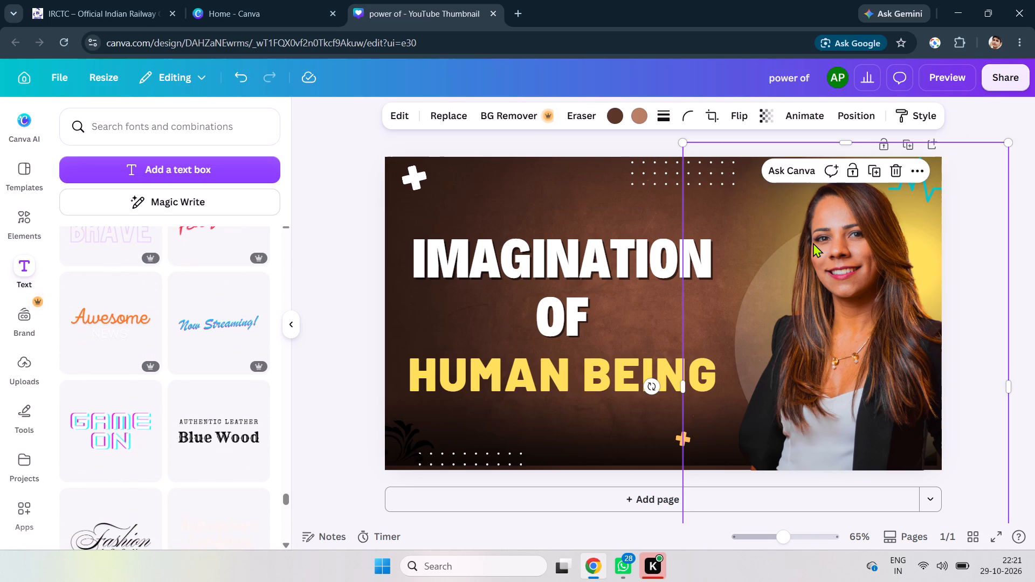
{"action": "left_click", "coordinate": [470, 165]}
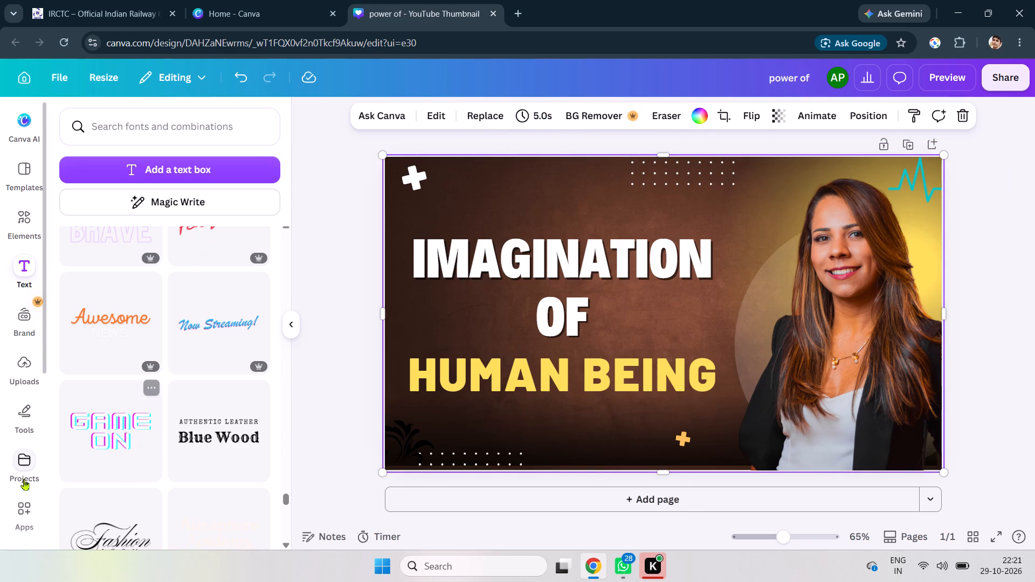
{"action": "left_click", "coordinate": [25, 412]}
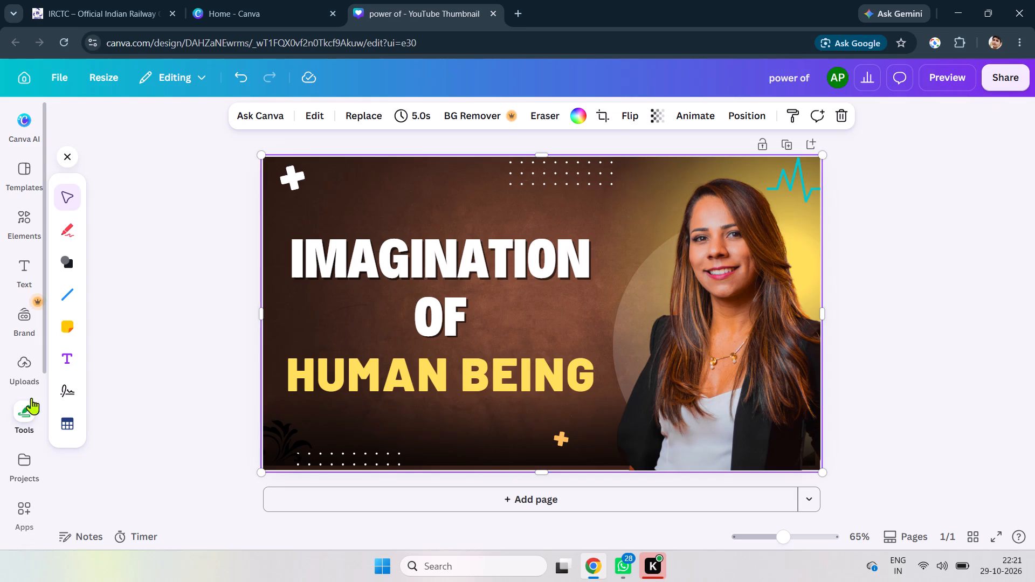
{"action": "left_click", "coordinate": [70, 235]}
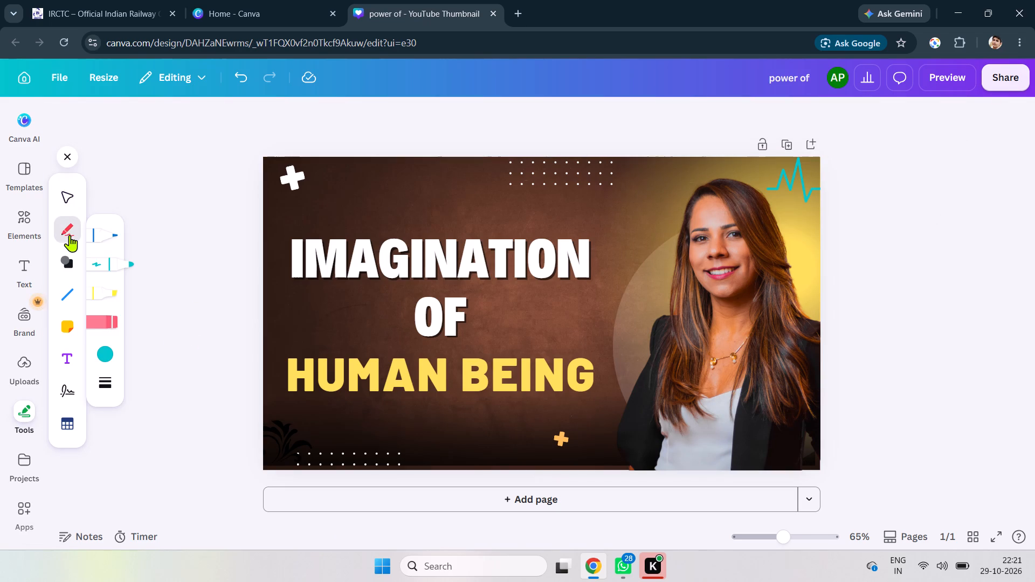
{"action": "left_click", "coordinate": [66, 269]}
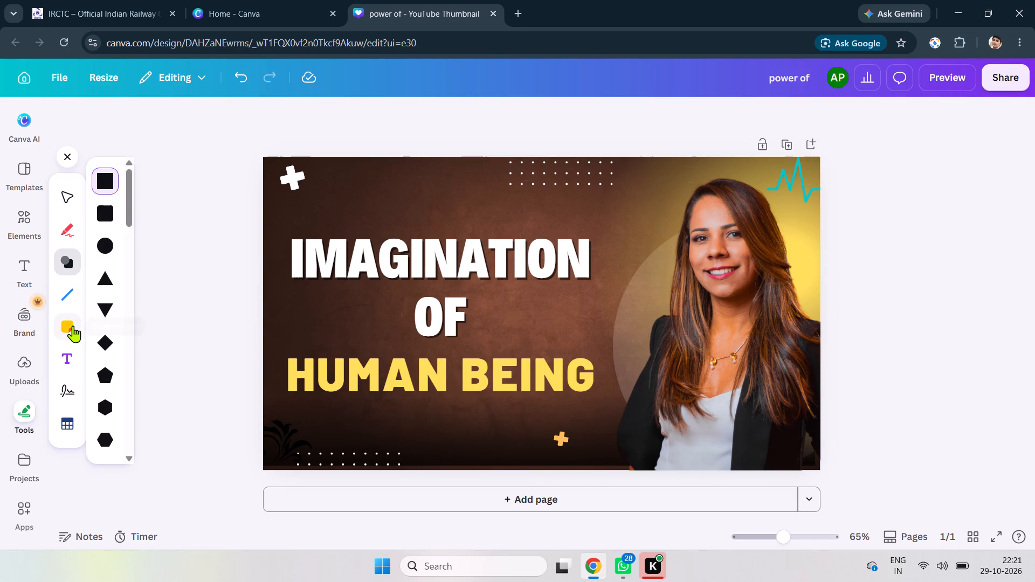
{"action": "left_click", "coordinate": [72, 325]}
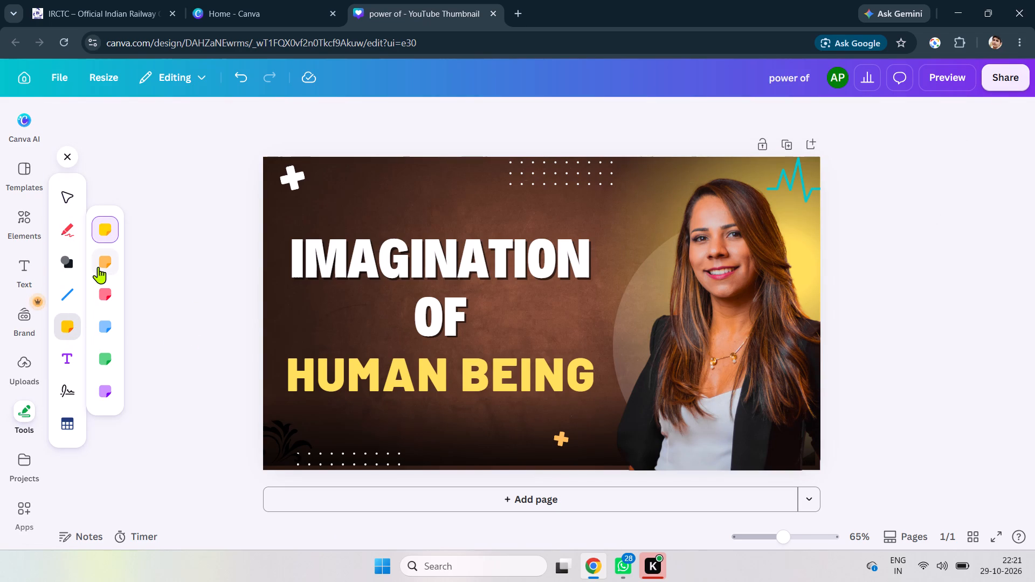
{"action": "left_click", "coordinate": [68, 397]}
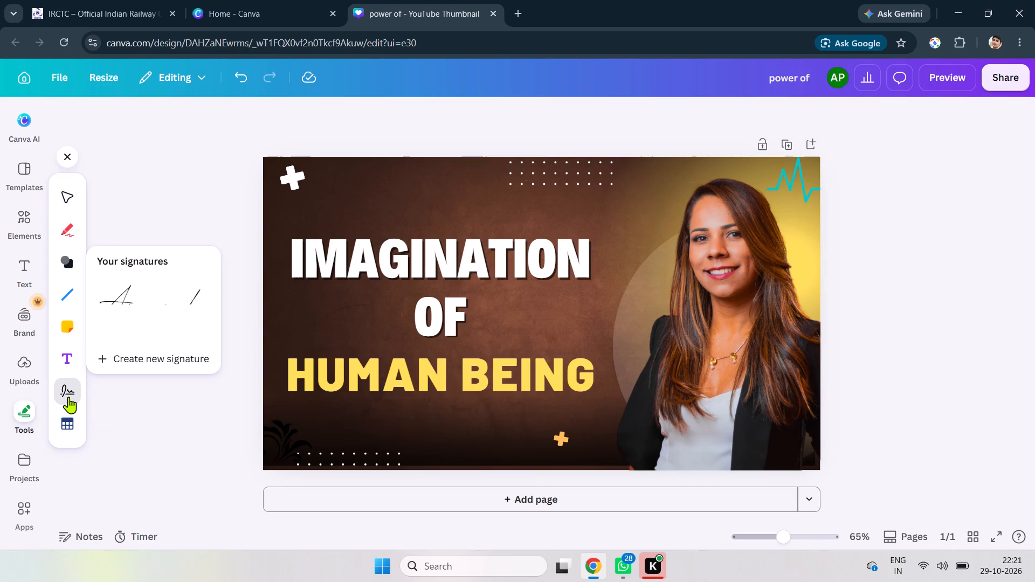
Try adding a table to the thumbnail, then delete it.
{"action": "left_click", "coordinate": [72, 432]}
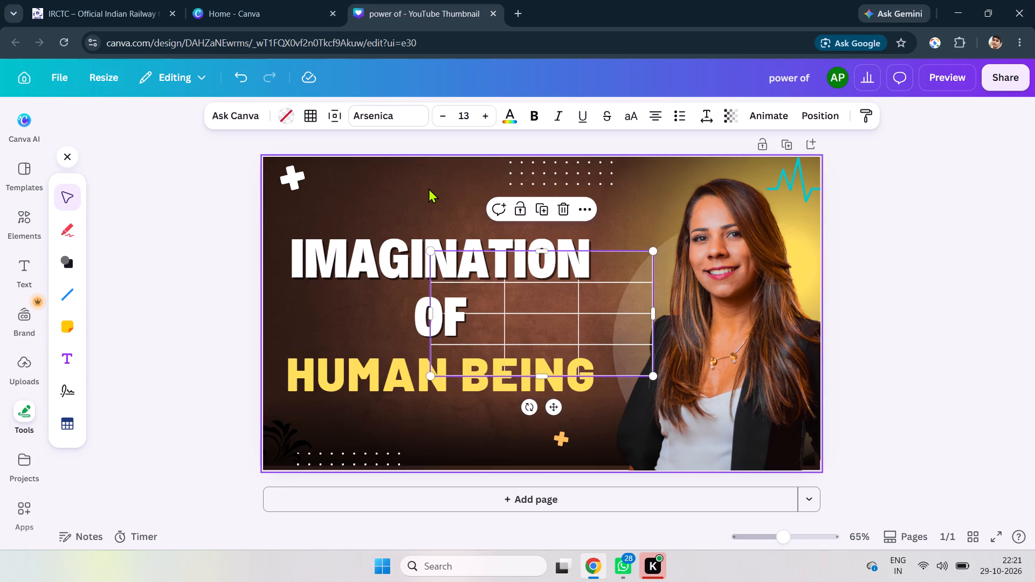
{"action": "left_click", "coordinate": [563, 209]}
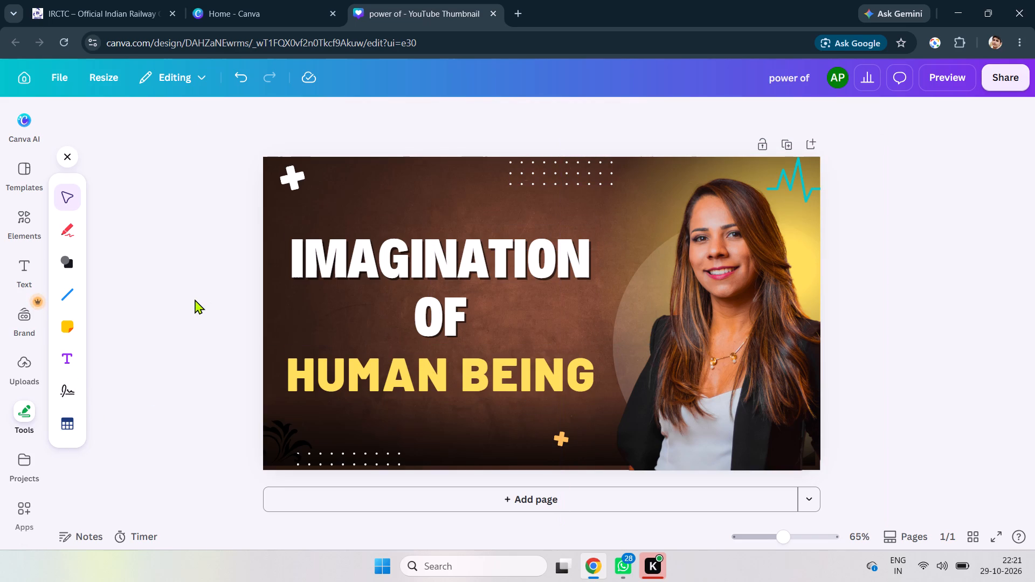
Browse the app collection, including the trending and recommended apps, for something useful to the thumbnail.
{"action": "left_click", "coordinate": [23, 516]}
{"action": "scroll", "coordinate": [158, 414], "scroll_direction": "down", "scroll_amount": 3}
{"action": "scroll", "coordinate": [158, 414], "scroll_direction": "up", "scroll_amount": 1}
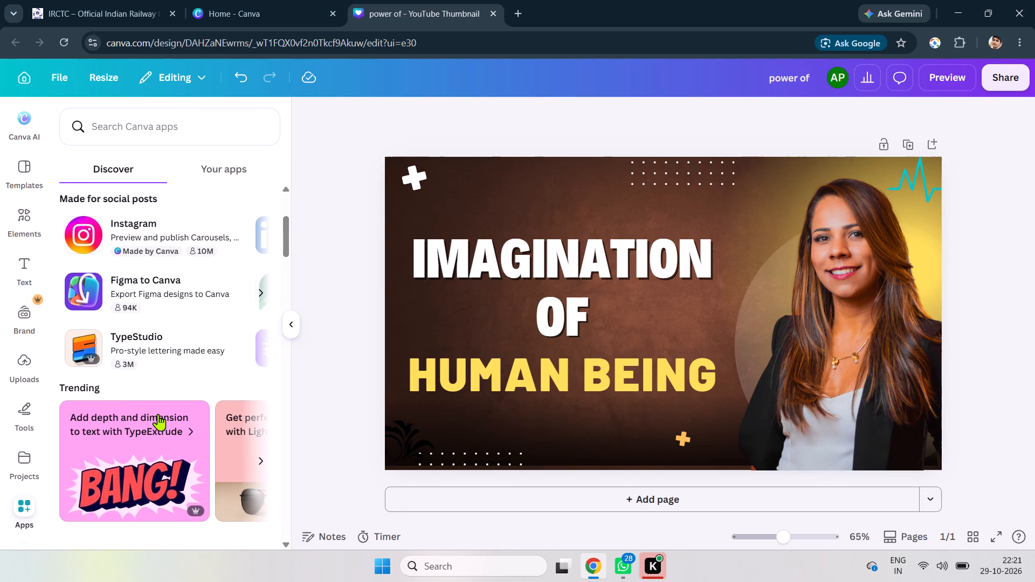
{"action": "scroll", "coordinate": [158, 414], "scroll_direction": "up", "scroll_amount": 1}
{"action": "scroll", "coordinate": [158, 414], "scroll_direction": "down", "scroll_amount": 7}
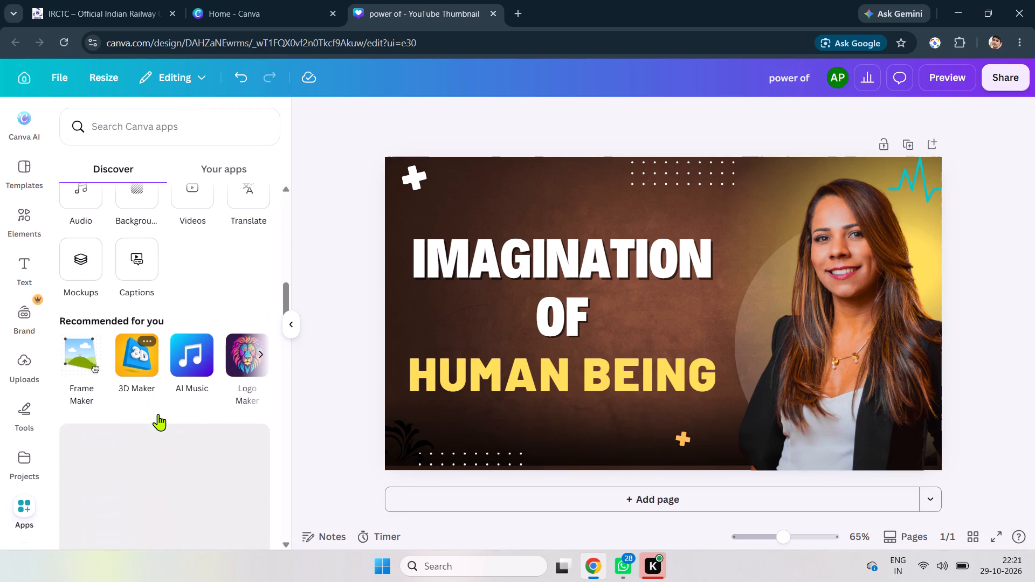
{"action": "scroll", "coordinate": [158, 414], "scroll_direction": "down", "scroll_amount": 1}
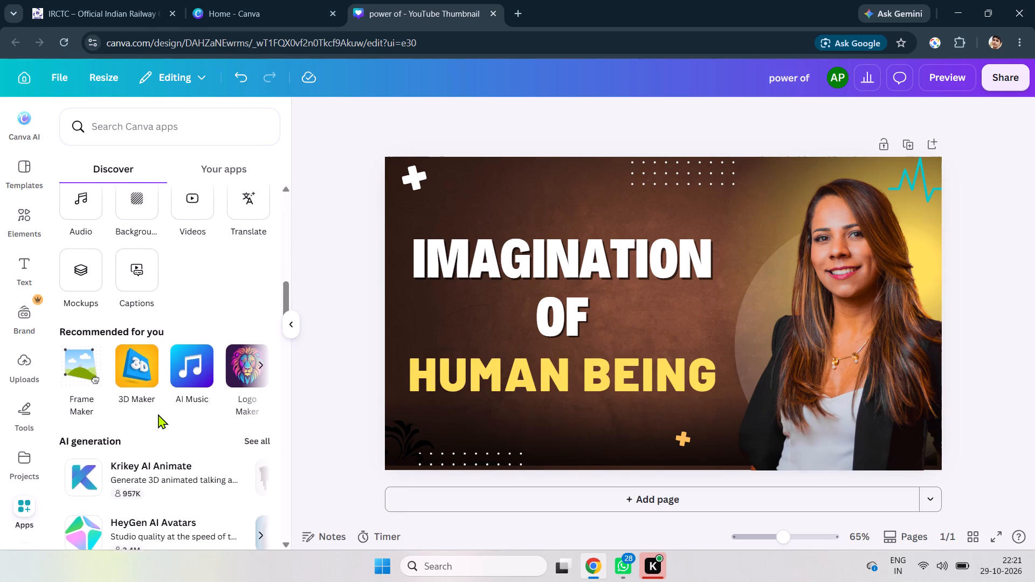
{"action": "scroll", "coordinate": [158, 414], "scroll_direction": "down", "scroll_amount": 1}
{"action": "left_click", "coordinate": [261, 366]}
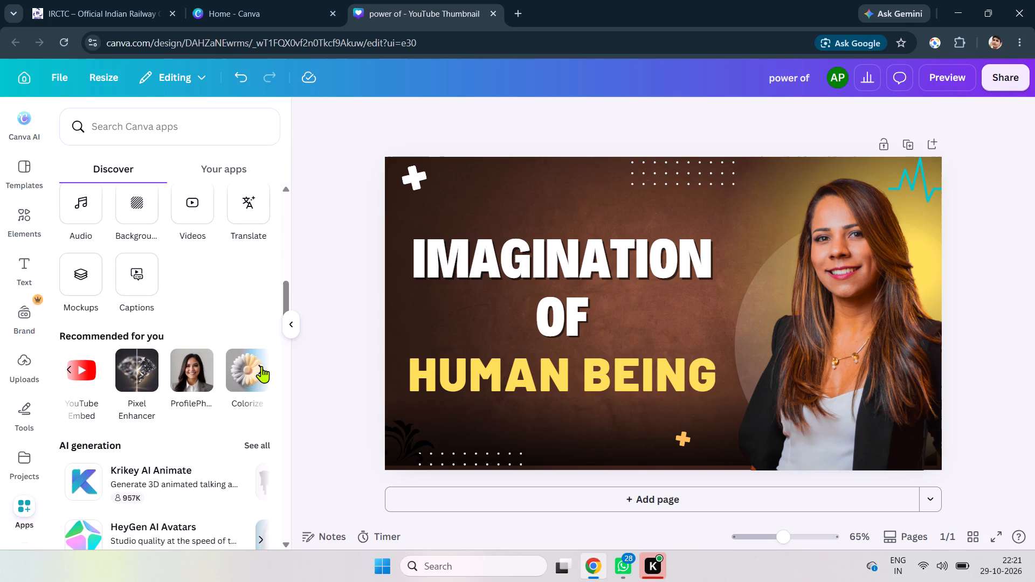
{"action": "left_click", "coordinate": [66, 368]}
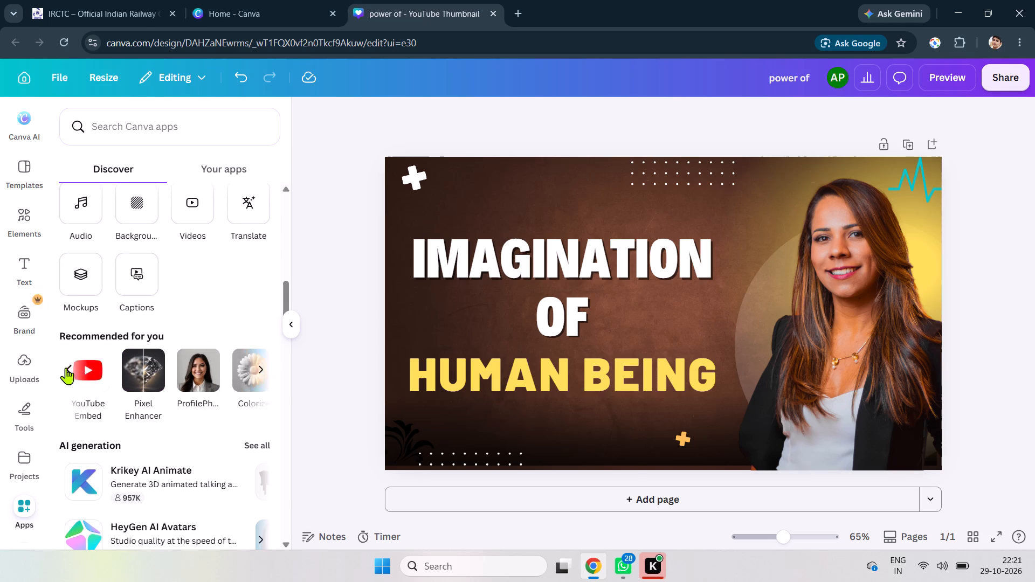
Read through the Logo Maker app's description and permissions and open the app at its logo description prompt.
{"action": "left_click", "coordinate": [236, 383]}
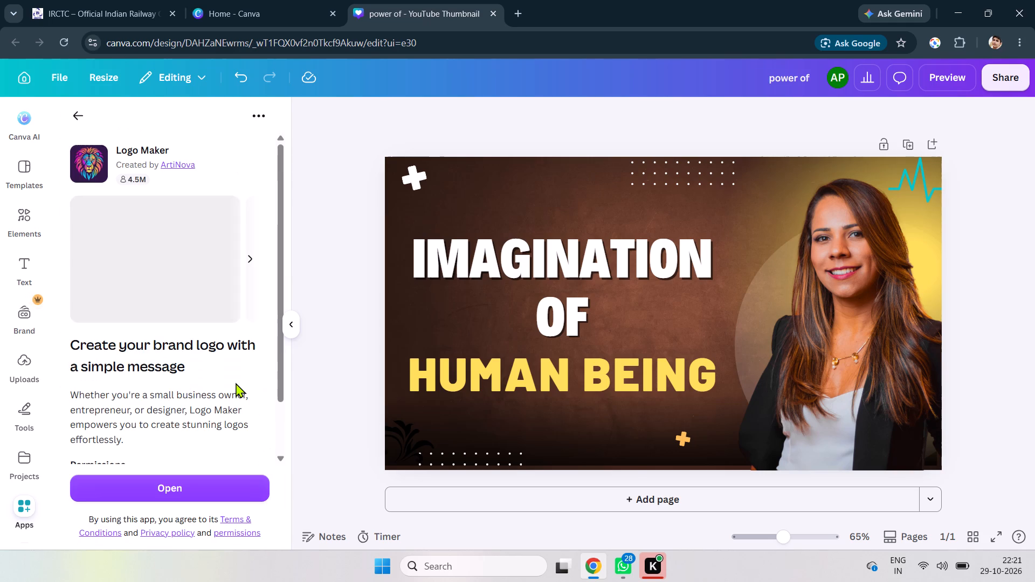
{"action": "scroll", "coordinate": [198, 433], "scroll_direction": "down", "scroll_amount": 1}
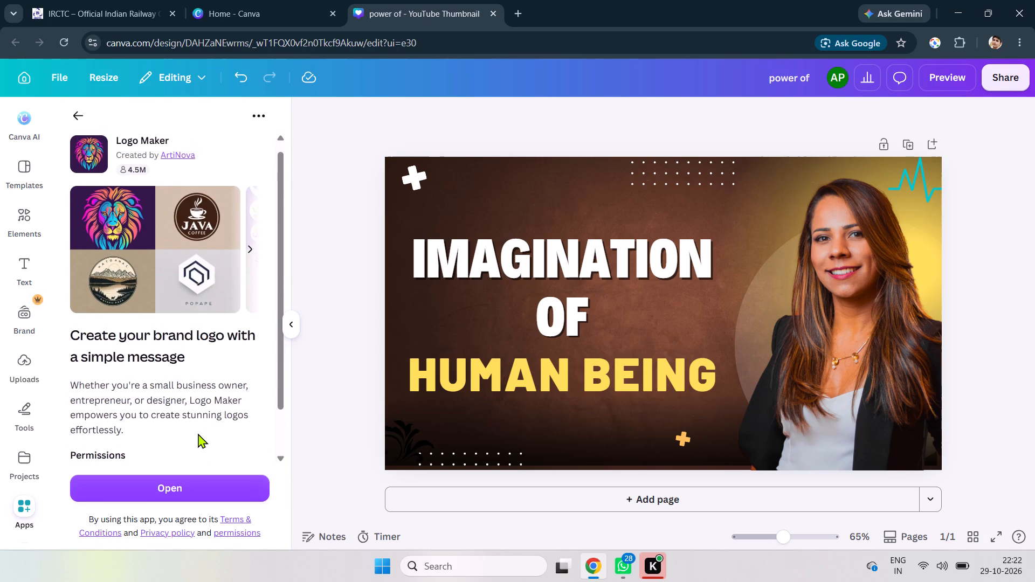
{"action": "scroll", "coordinate": [198, 433], "scroll_direction": "down", "scroll_amount": 1}
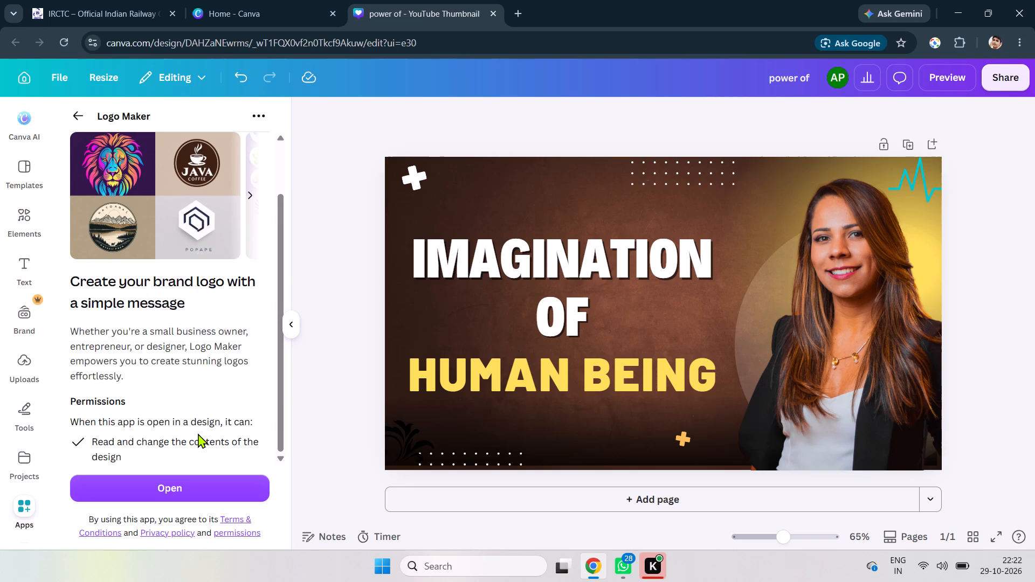
{"action": "scroll", "coordinate": [198, 433], "scroll_direction": "up", "scroll_amount": 4}
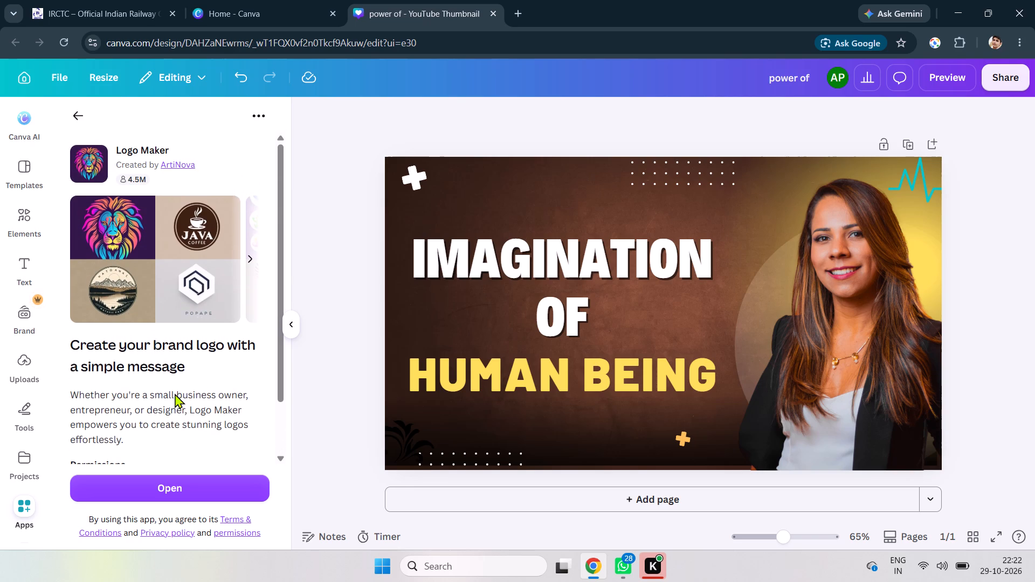
{"action": "scroll", "coordinate": [175, 393], "scroll_direction": "down", "scroll_amount": 3}
{"action": "scroll", "coordinate": [175, 393], "scroll_direction": "up", "scroll_amount": 2}
{"action": "left_click", "coordinate": [177, 481]}
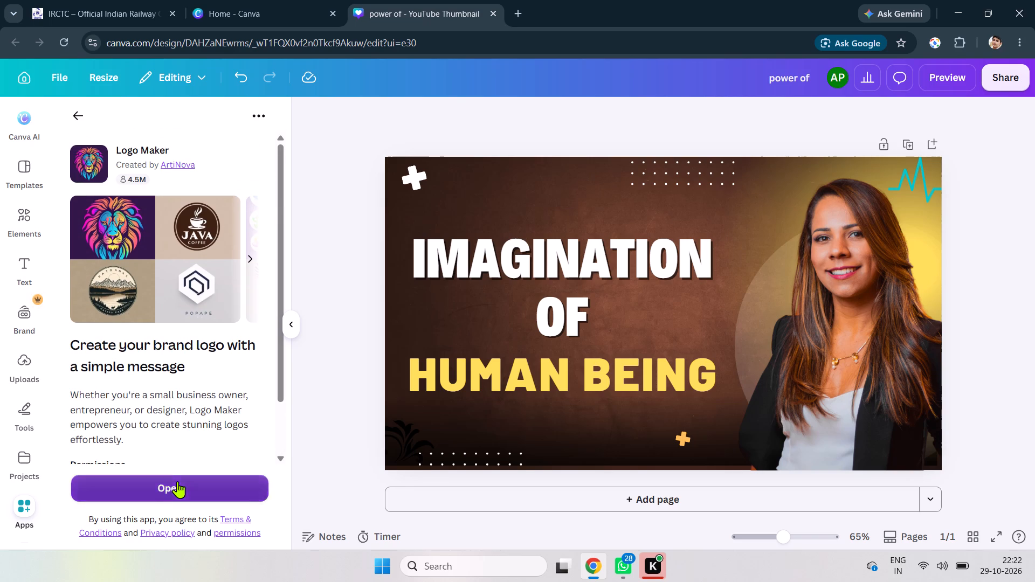
{"action": "scroll", "coordinate": [147, 354], "scroll_direction": "down", "scroll_amount": 1}
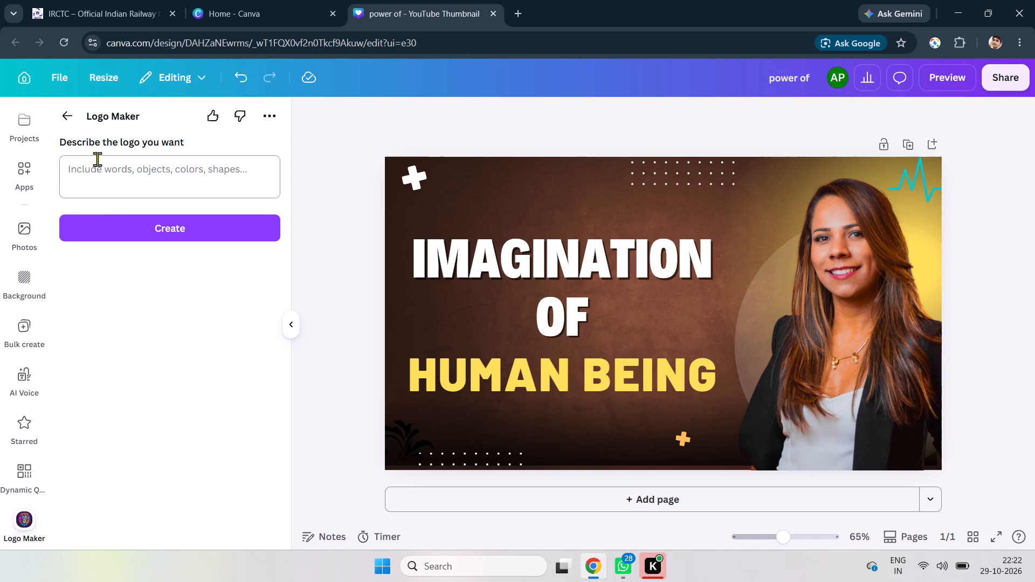
{"action": "left_click", "coordinate": [100, 167]}
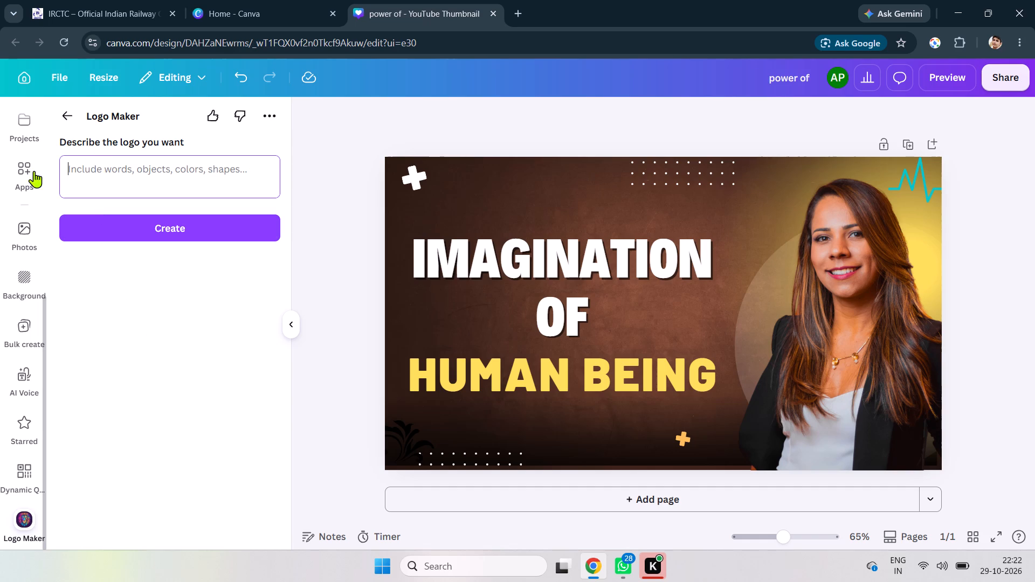
Look through the app collection, the background library and the photo library.
{"action": "left_click", "coordinate": [26, 169]}
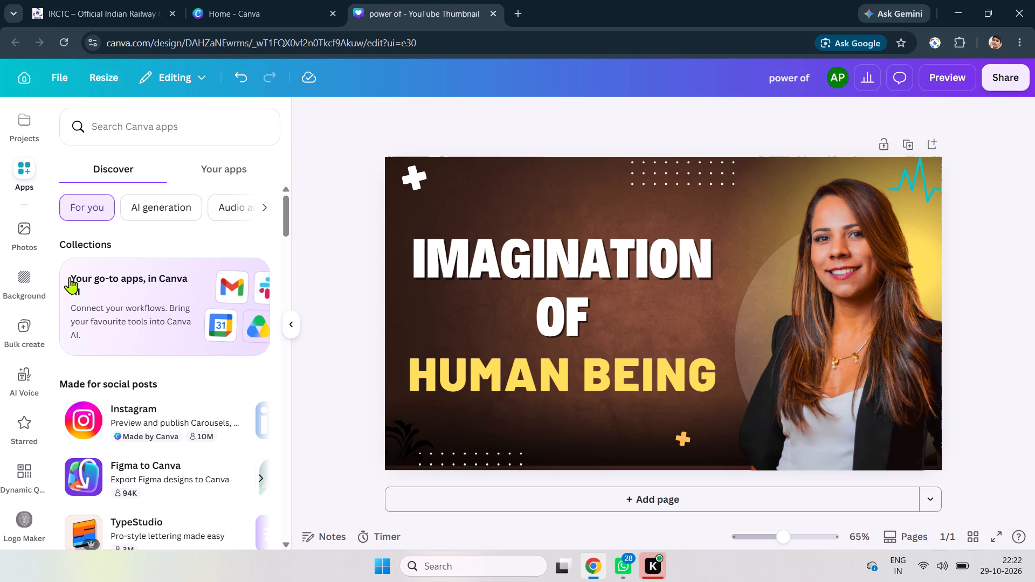
{"action": "left_click", "coordinate": [22, 285]}
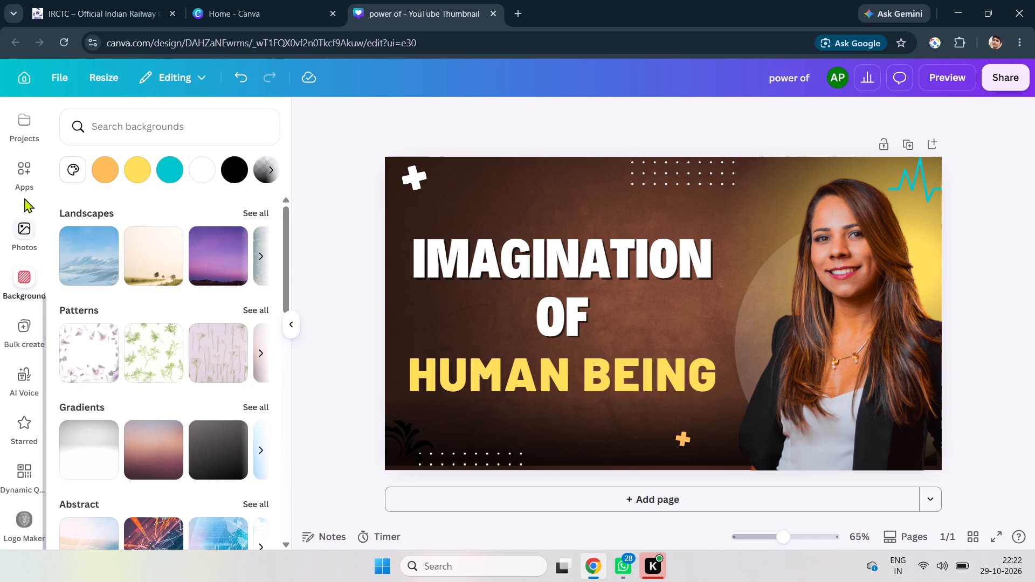
{"action": "left_click", "coordinate": [27, 227]}
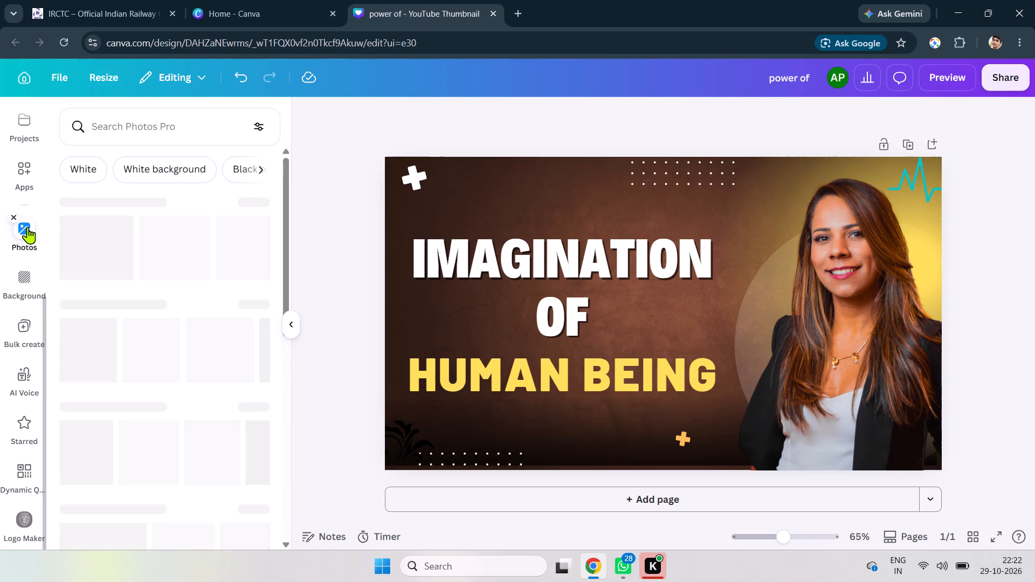
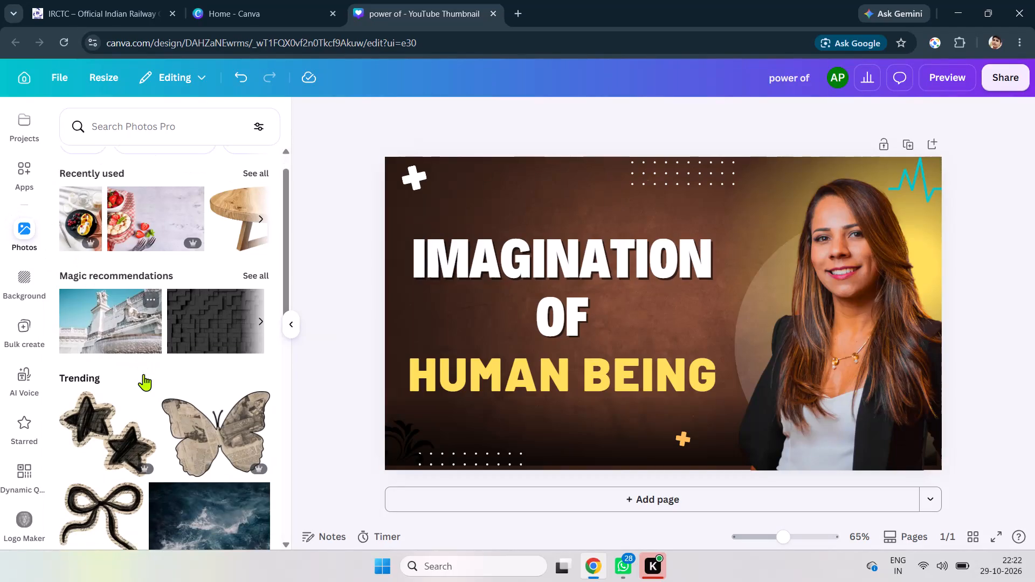
Add the newspaper butterfly from the trending photos to the thumbnail, shrink it and place it above the word IMAGINATION.
{"action": "scroll", "coordinate": [143, 374], "scroll_direction": "down", "scroll_amount": 2}
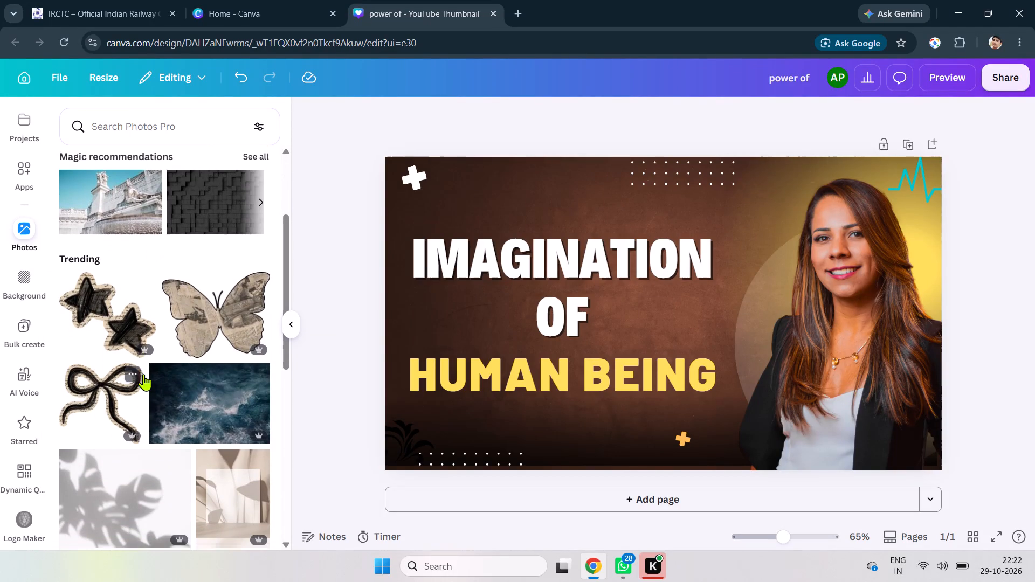
{"action": "scroll", "coordinate": [143, 374], "scroll_direction": "down", "scroll_amount": 1}
{"action": "left_click", "coordinate": [213, 309]}
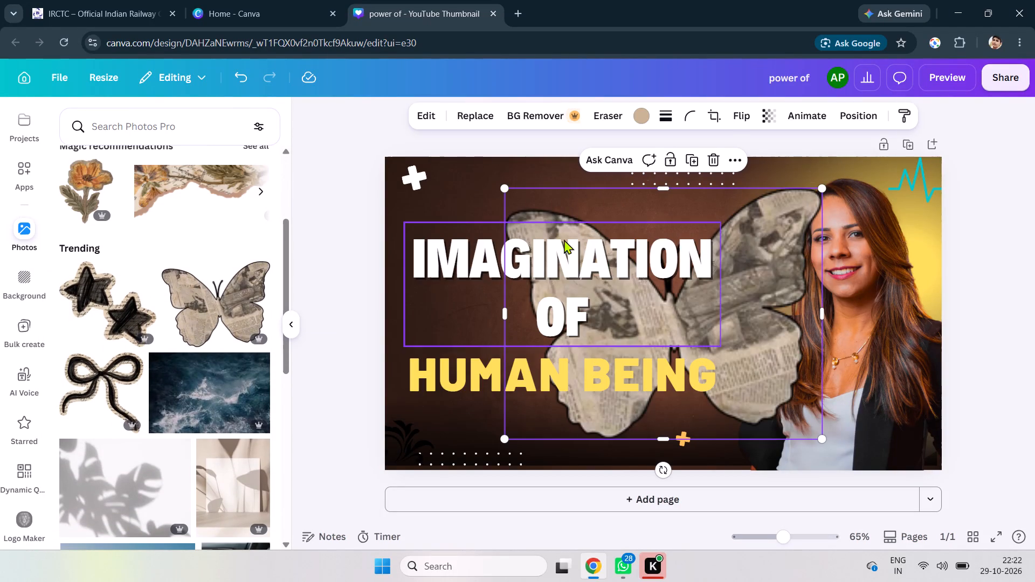
{"action": "left_click_drag", "start_coordinate": [508, 188], "coordinate": [755, 386]}
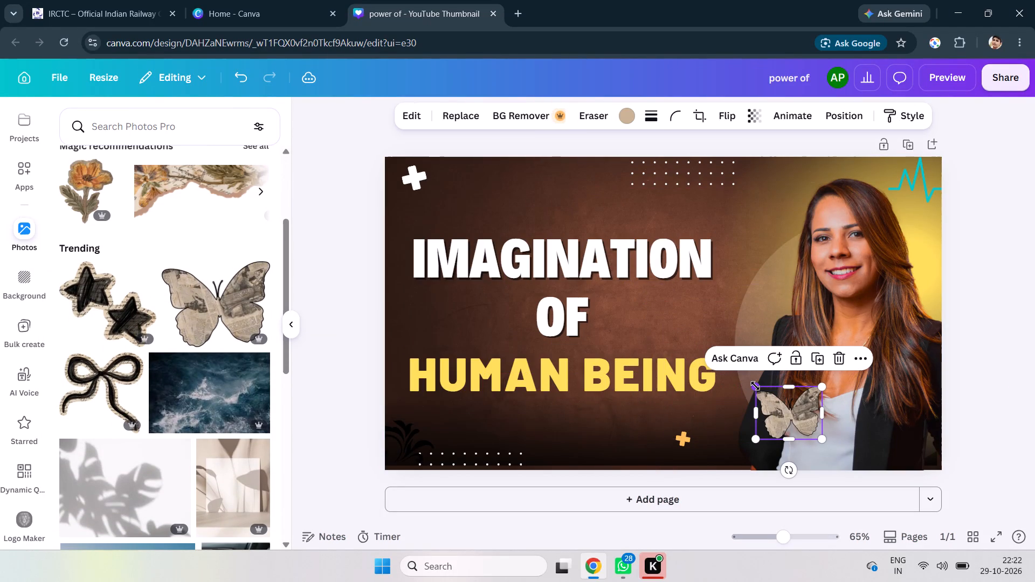
{"action": "left_click_drag", "start_coordinate": [781, 409], "coordinate": [492, 188]}
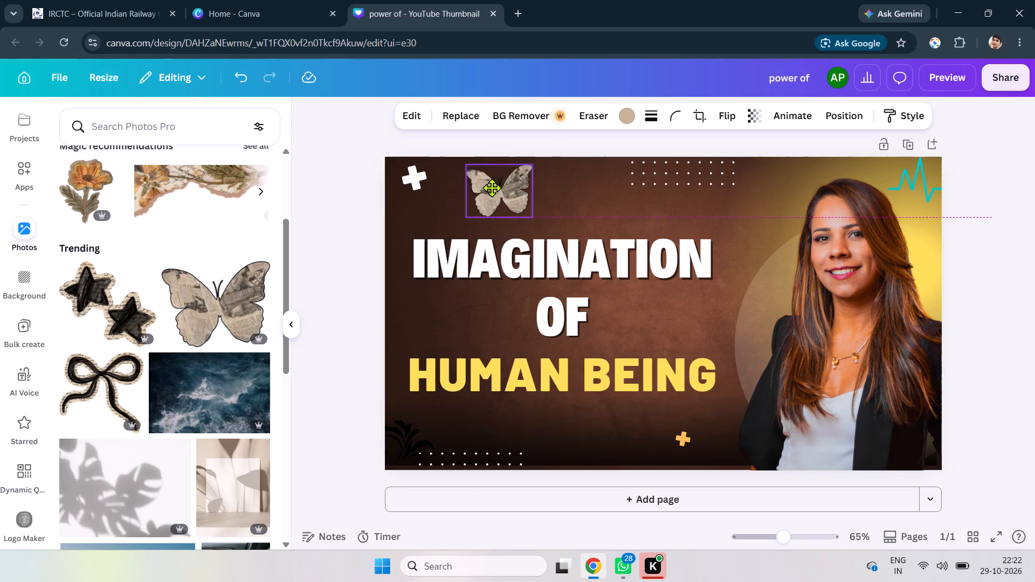
{"action": "left_click_drag", "start_coordinate": [492, 188], "coordinate": [491, 189]}
{"action": "left_click", "coordinate": [583, 191]}
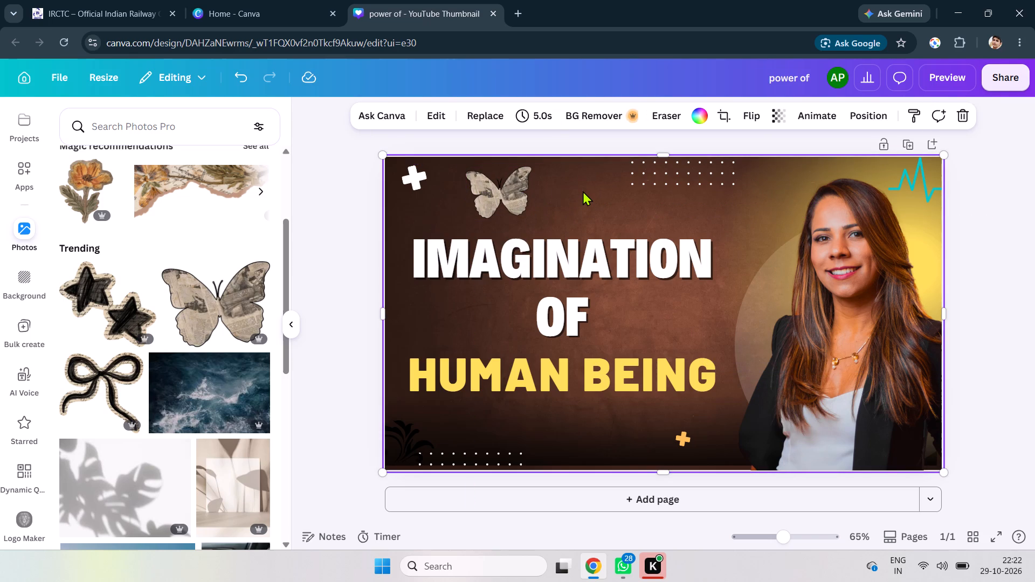
Make the butterfly slightly smaller, keep both wings uncropped, and position it between the white cross and the upper dot pattern.
{"action": "scroll", "coordinate": [245, 218], "scroll_direction": "down", "scroll_amount": 2}
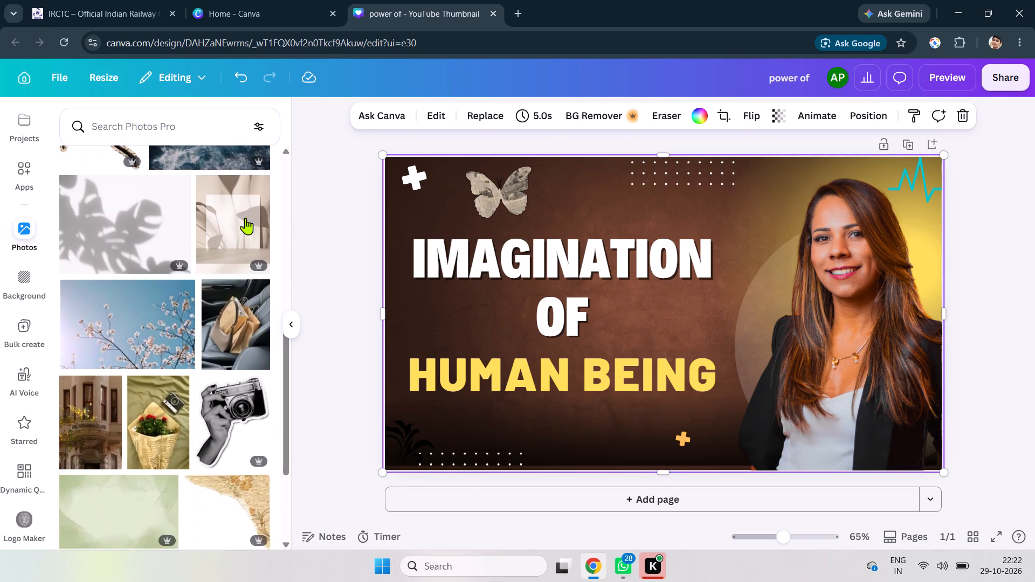
{"action": "scroll", "coordinate": [245, 218], "scroll_direction": "down", "scroll_amount": 2}
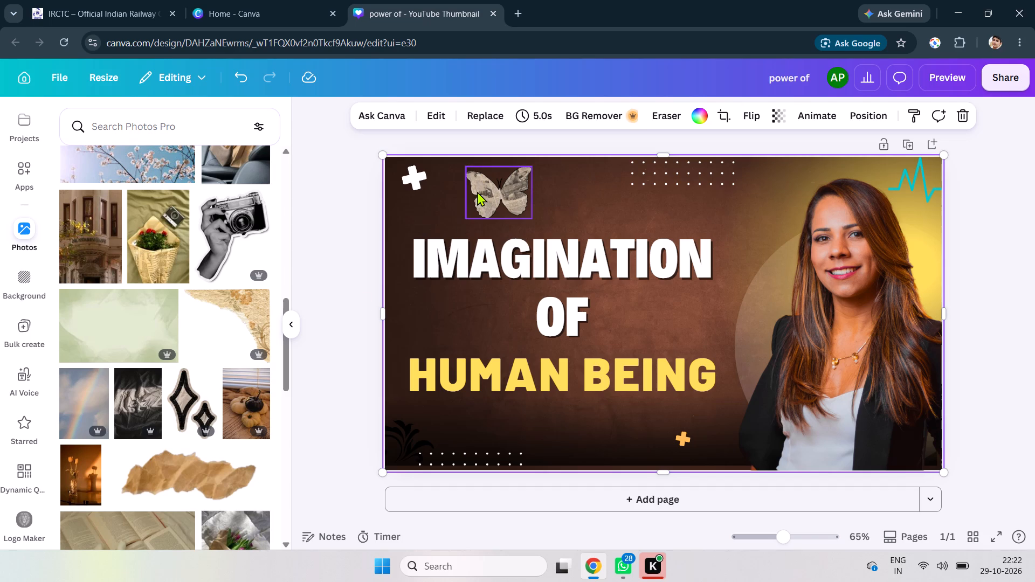
{"action": "left_click_drag", "start_coordinate": [499, 193], "coordinate": [471, 190]}
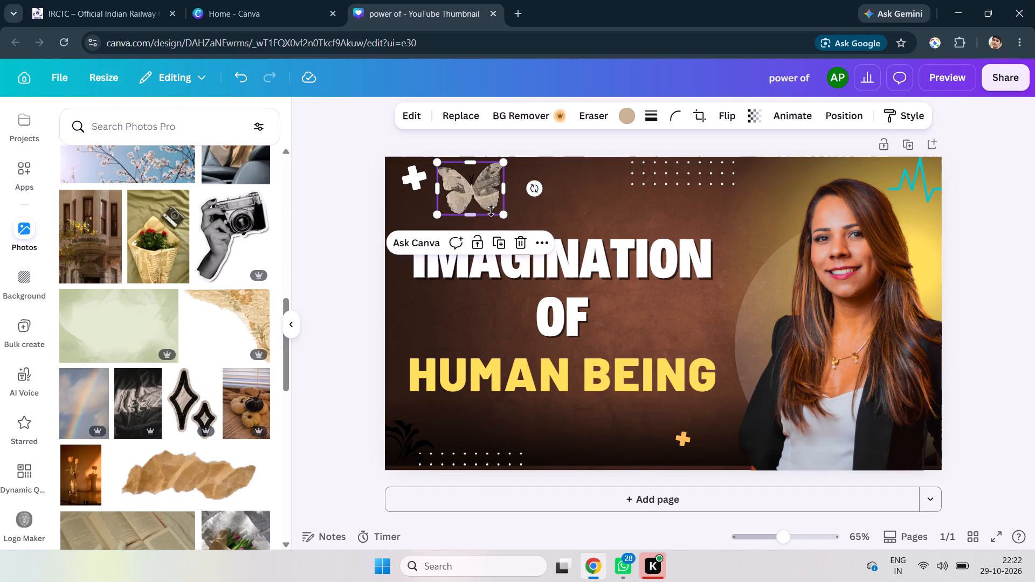
{"action": "left_click_drag", "start_coordinate": [470, 213], "coordinate": [492, 209]}
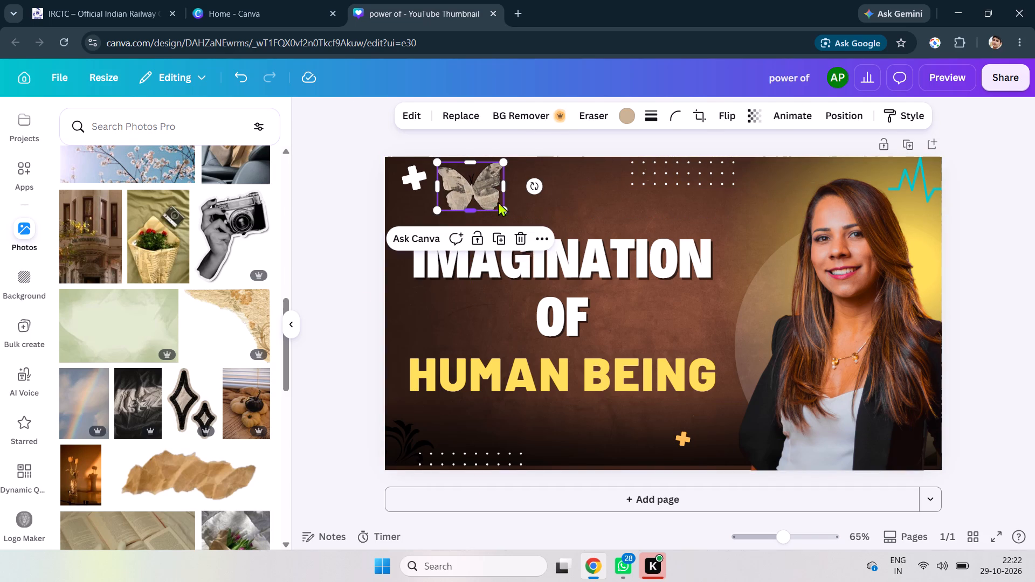
{"action": "left_click", "coordinate": [525, 195]}
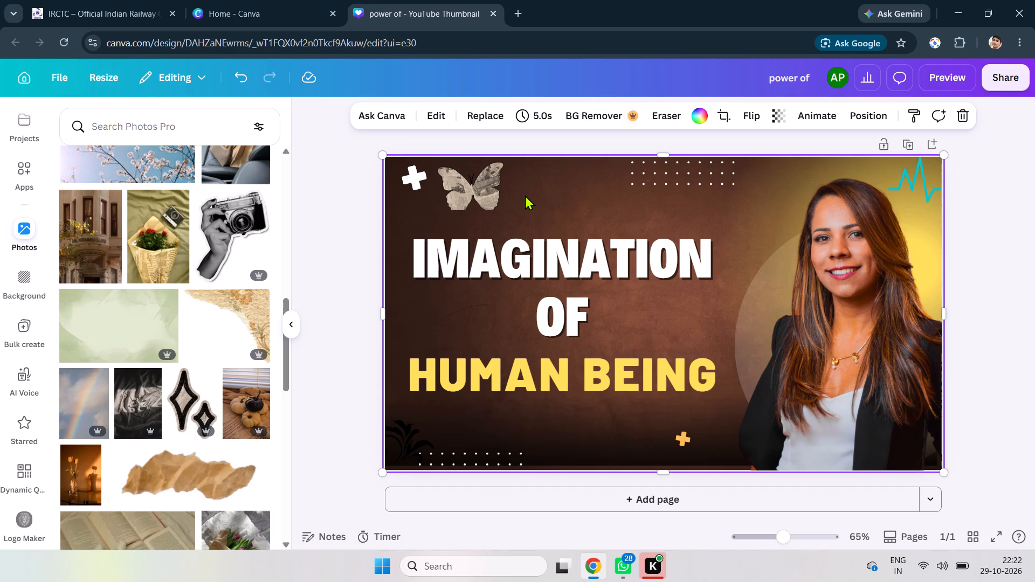
{"action": "left_click", "coordinate": [450, 201]}
{"action": "left_click_drag", "start_coordinate": [468, 210], "coordinate": [469, 218]}
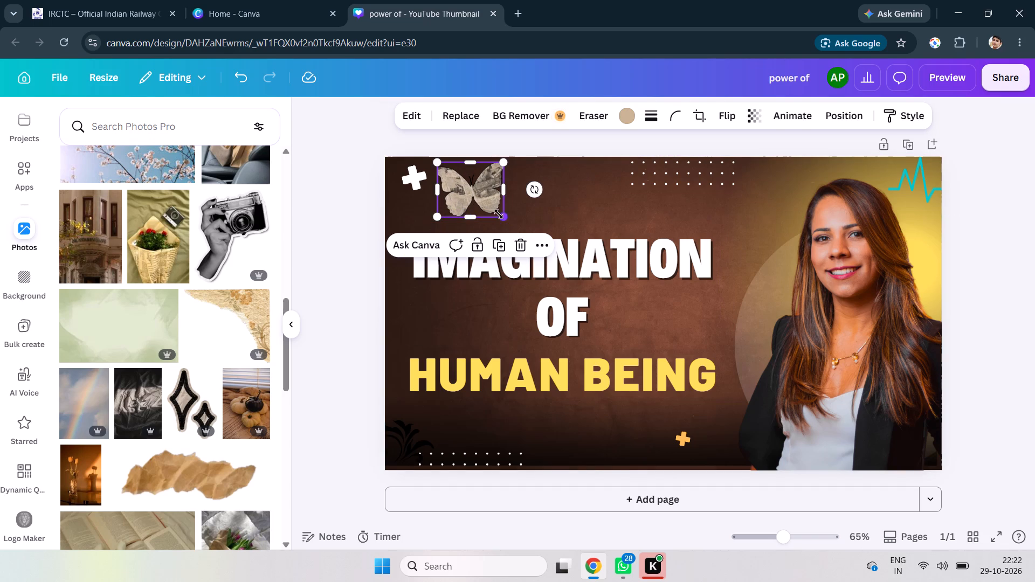
{"action": "left_click_drag", "start_coordinate": [505, 218], "coordinate": [488, 211]}
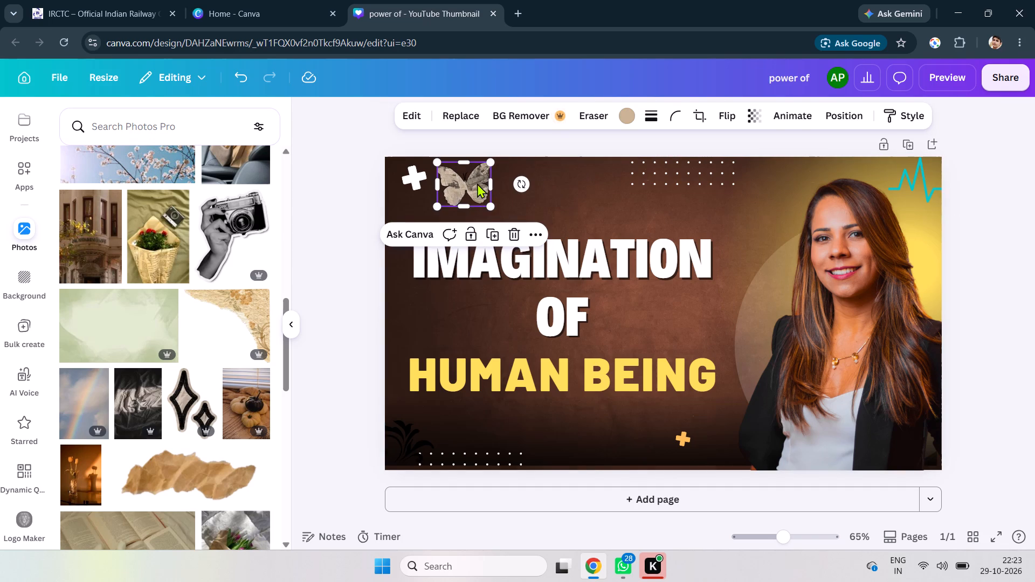
{"action": "left_click_drag", "start_coordinate": [477, 183], "coordinate": [499, 186]}
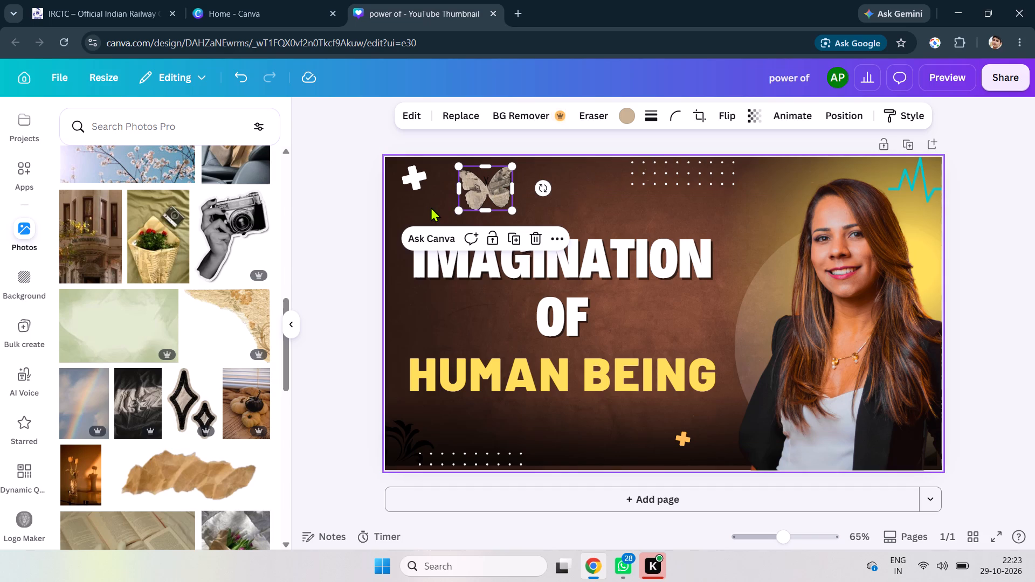
Look at the AI Voice app's text entry and available voices.
{"action": "scroll", "coordinate": [231, 214], "scroll_direction": "up", "scroll_amount": 7}
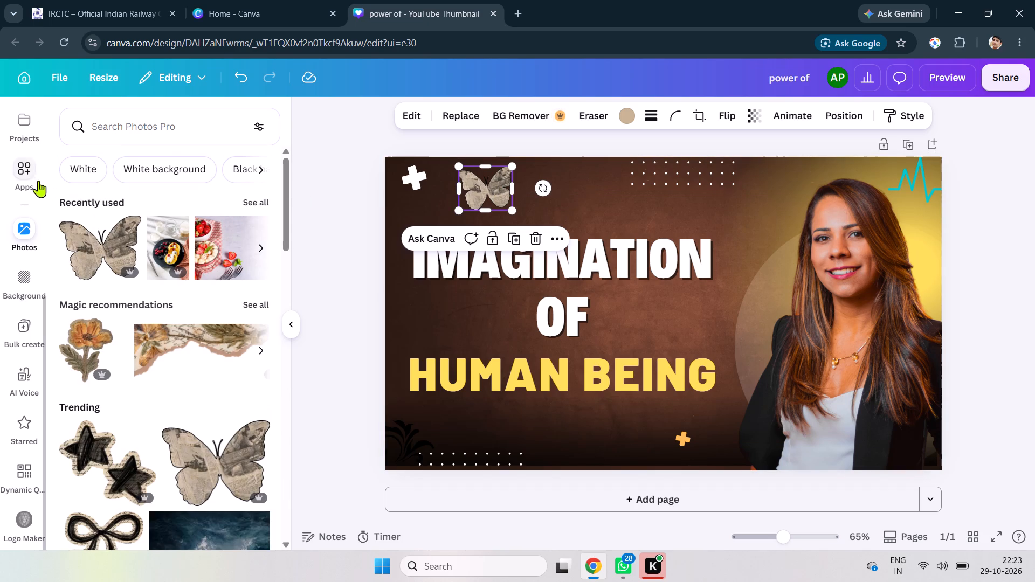
{"action": "left_click", "coordinate": [25, 341]}
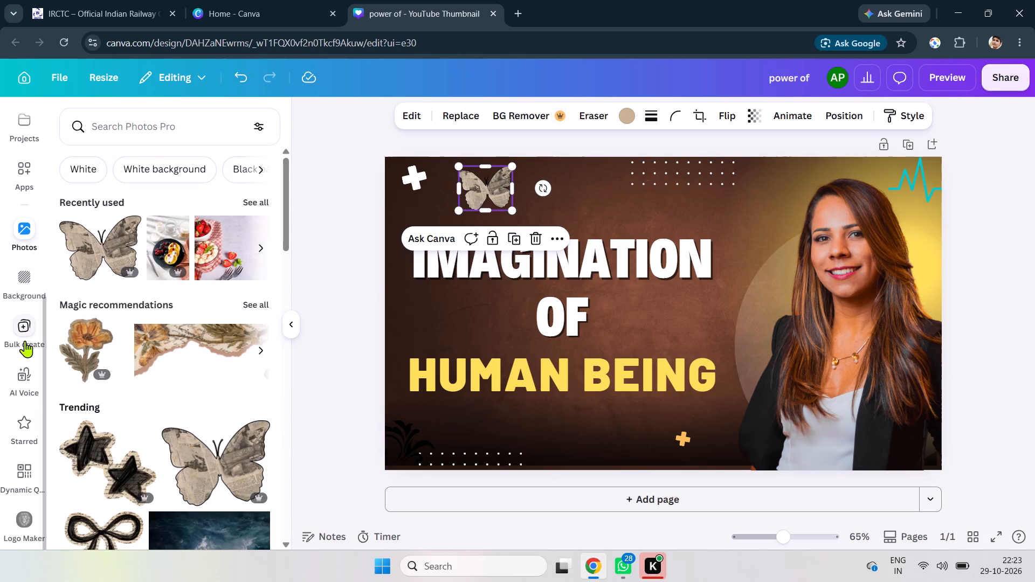
{"action": "left_click", "coordinate": [17, 224]}
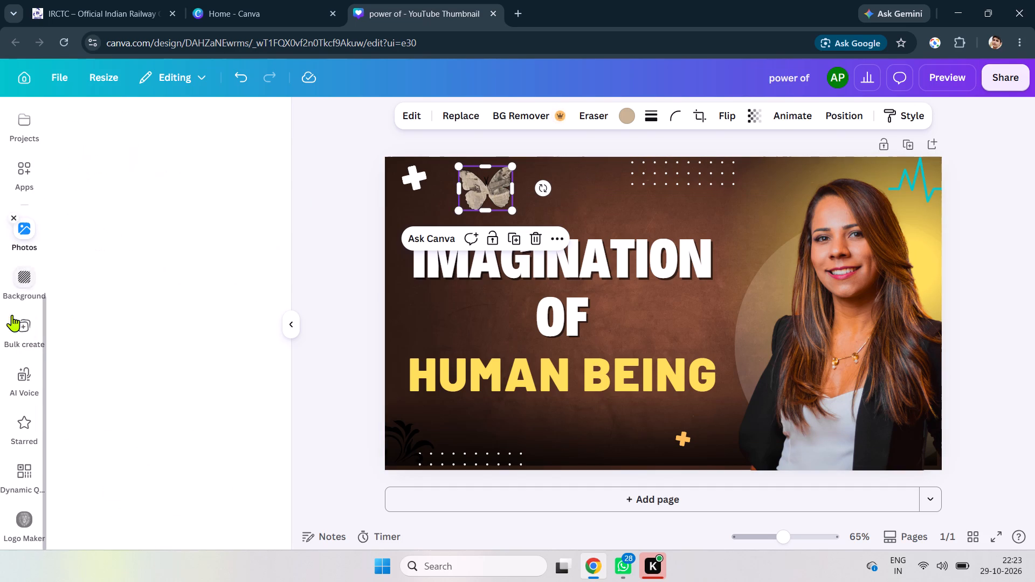
{"action": "left_click", "coordinate": [24, 386]}
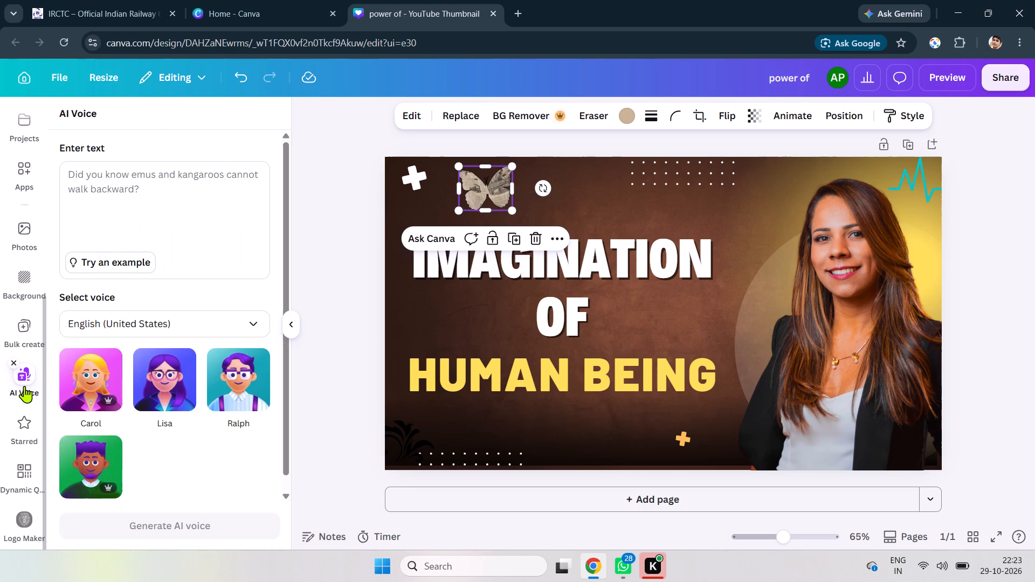
{"action": "scroll", "coordinate": [172, 414], "scroll_direction": "down", "scroll_amount": 3}
{"action": "scroll", "coordinate": [172, 414], "scroll_direction": "up", "scroll_amount": 2}
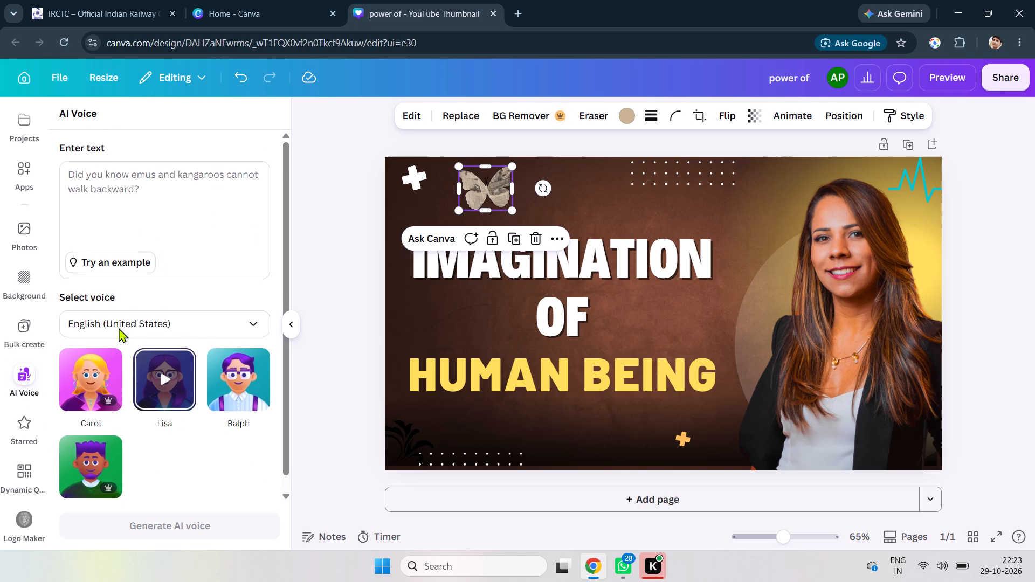
Look over the app collection and the editing, commenting and viewing modes.
{"action": "left_click", "coordinate": [31, 180]}
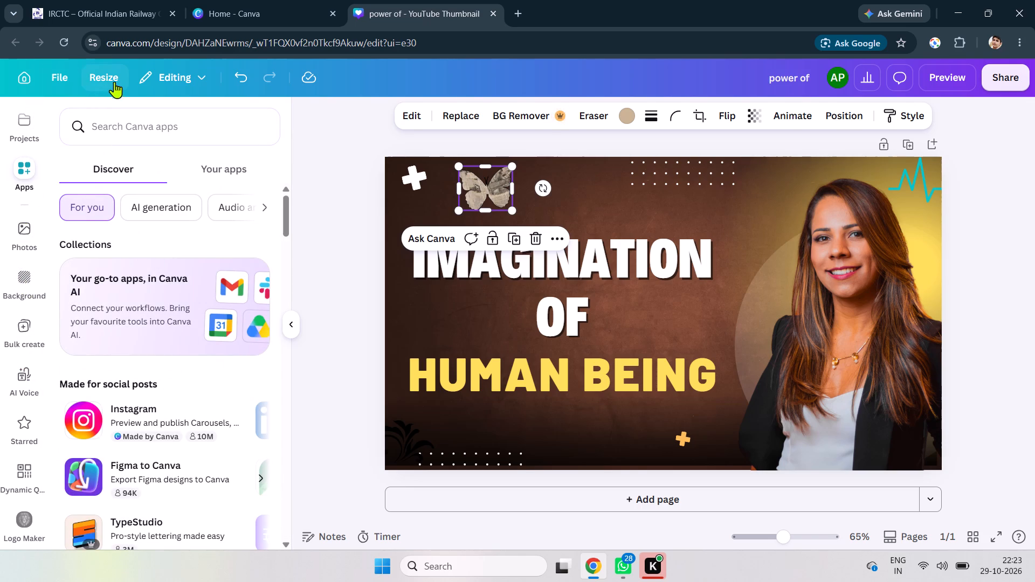
{"action": "left_click", "coordinate": [204, 77]}
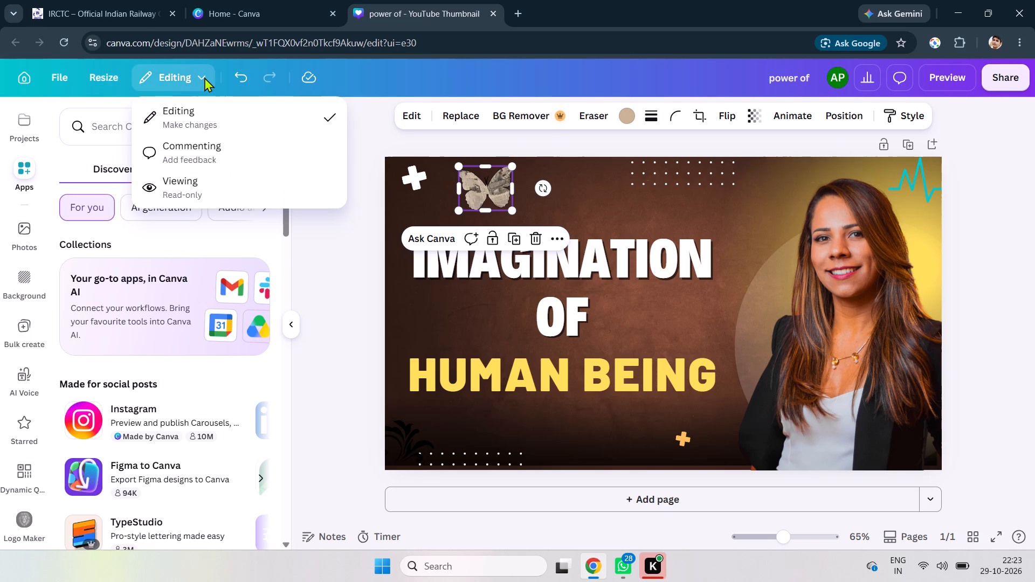
{"action": "left_click", "coordinate": [204, 77]}
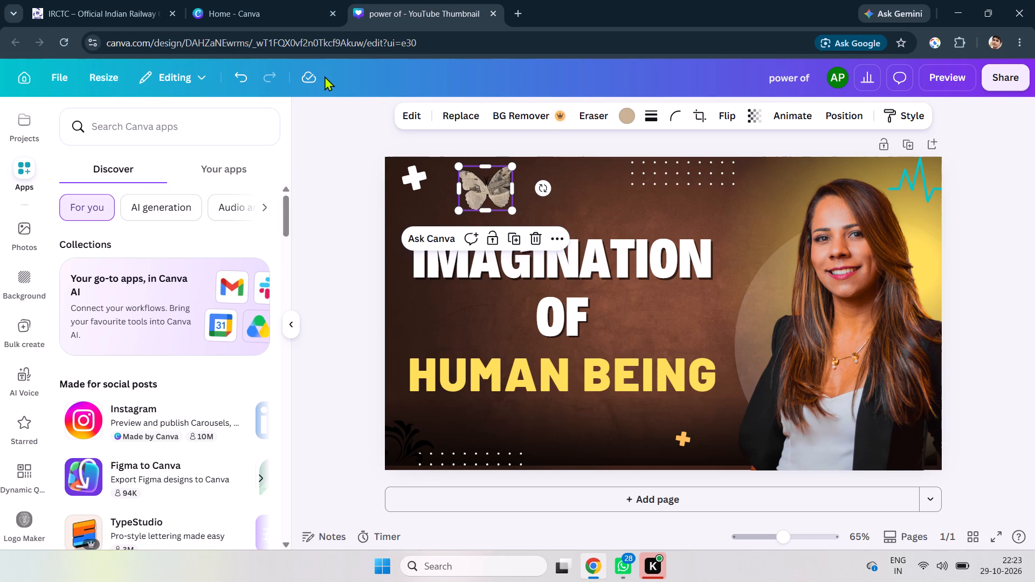
{"action": "scroll", "coordinate": [616, 274], "scroll_direction": "down", "scroll_amount": 1}
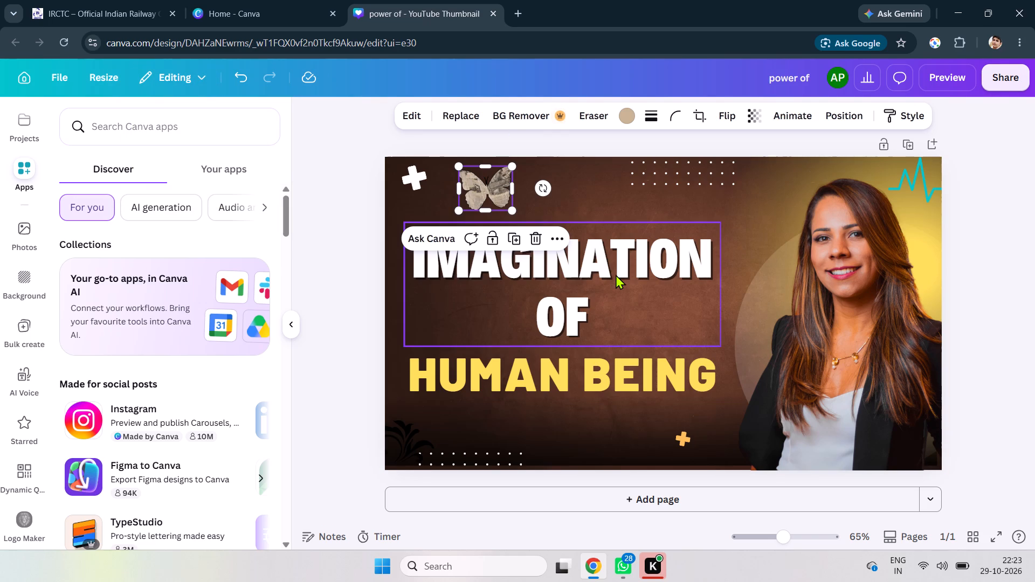
{"action": "scroll", "coordinate": [616, 274], "scroll_direction": "down", "scroll_amount": 2}
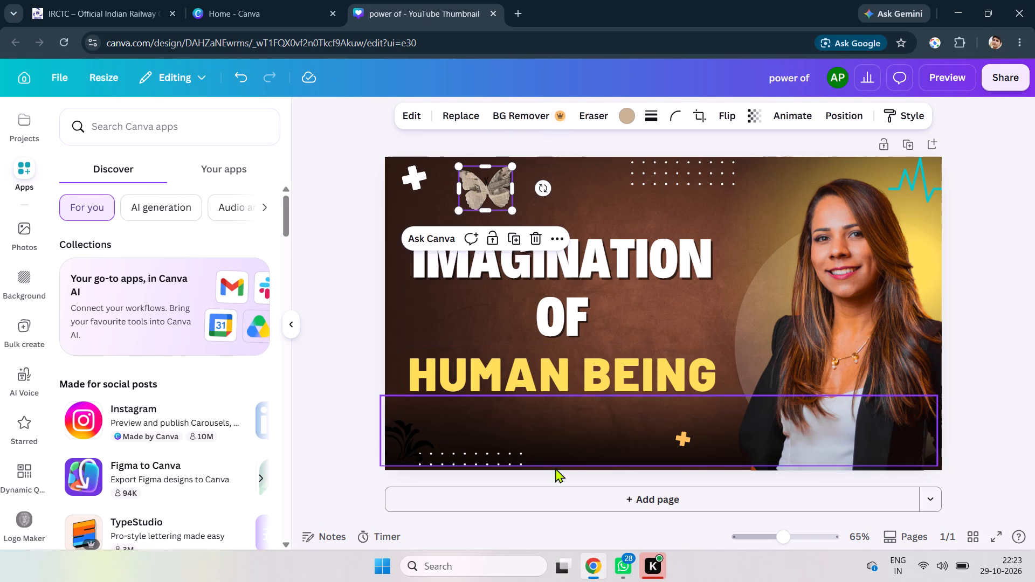
{"action": "scroll", "coordinate": [384, 480], "scroll_direction": "down", "scroll_amount": 2}
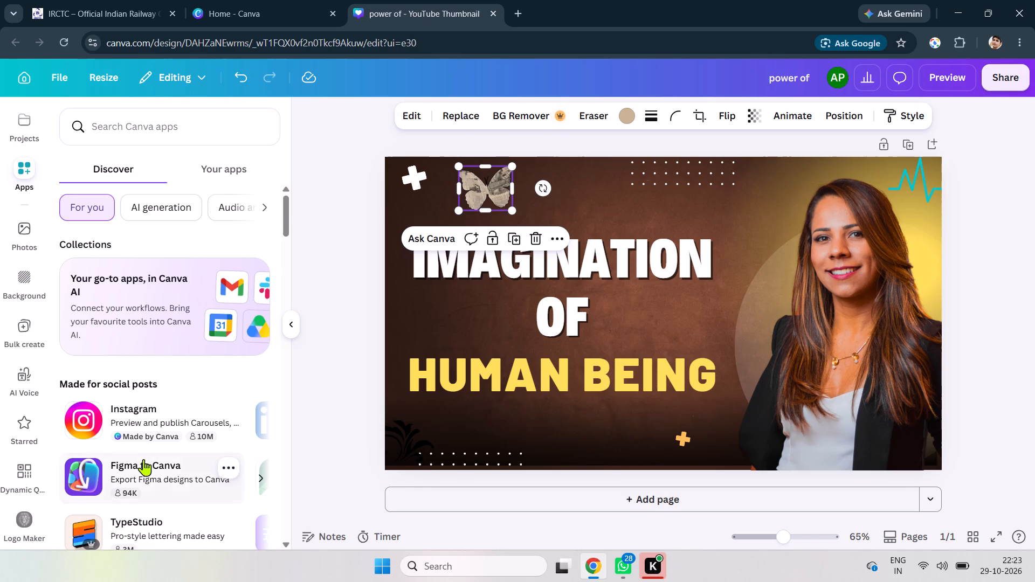
{"action": "scroll", "coordinate": [143, 459], "scroll_direction": "down", "scroll_amount": 4}
{"action": "scroll", "coordinate": [143, 459], "scroll_direction": "up", "scroll_amount": 7}
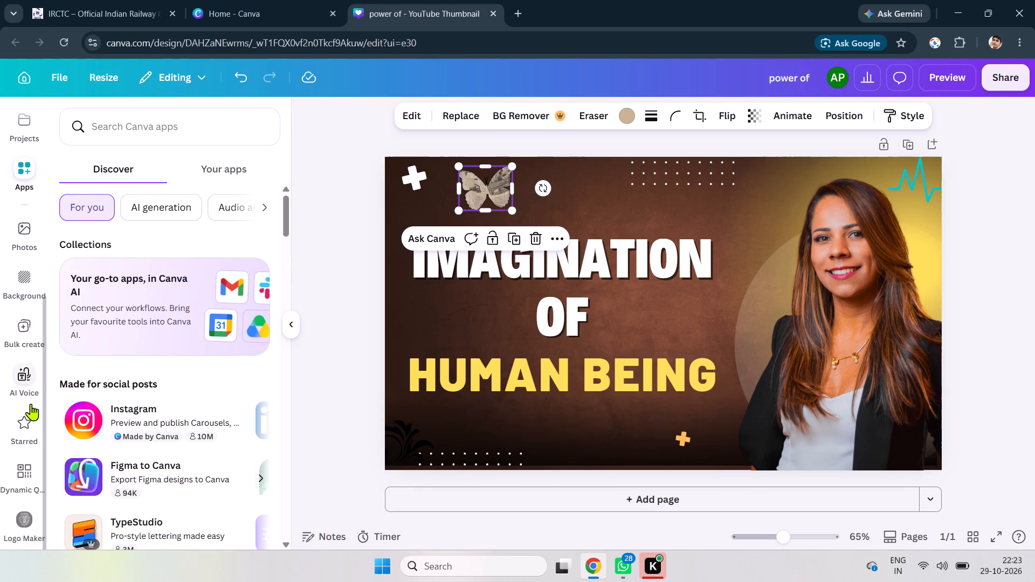
{"action": "left_click", "coordinate": [88, 136]}
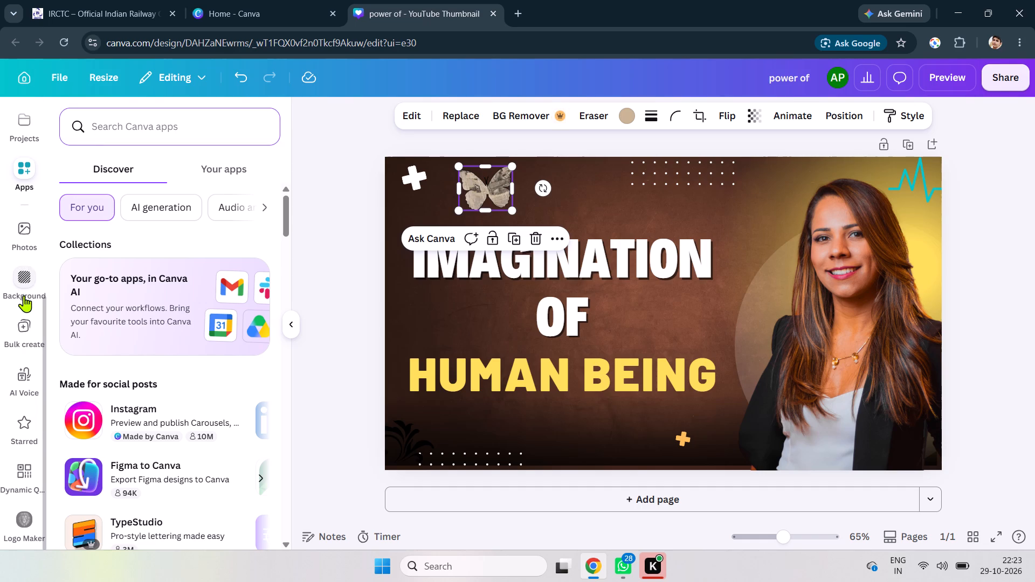
Examine the patterns offered by the dynamic QR code app.
{"action": "scroll", "coordinate": [8, 453], "scroll_direction": "down", "scroll_amount": 3}
{"action": "left_click", "coordinate": [24, 466]}
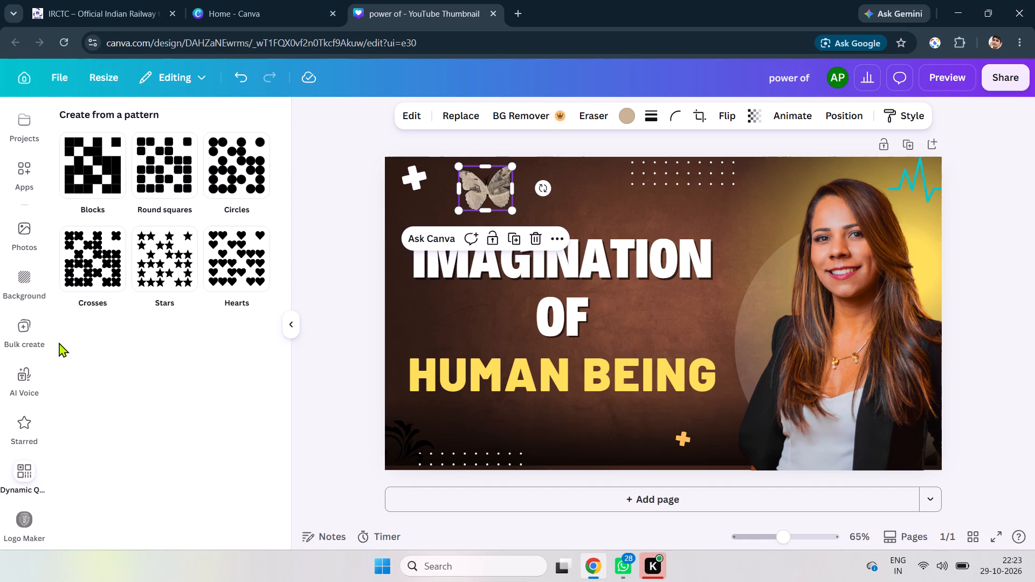
{"action": "scroll", "coordinate": [59, 342], "scroll_direction": "down", "scroll_amount": 4}
{"action": "scroll", "coordinate": [59, 342], "scroll_direction": "up", "scroll_amount": 5}
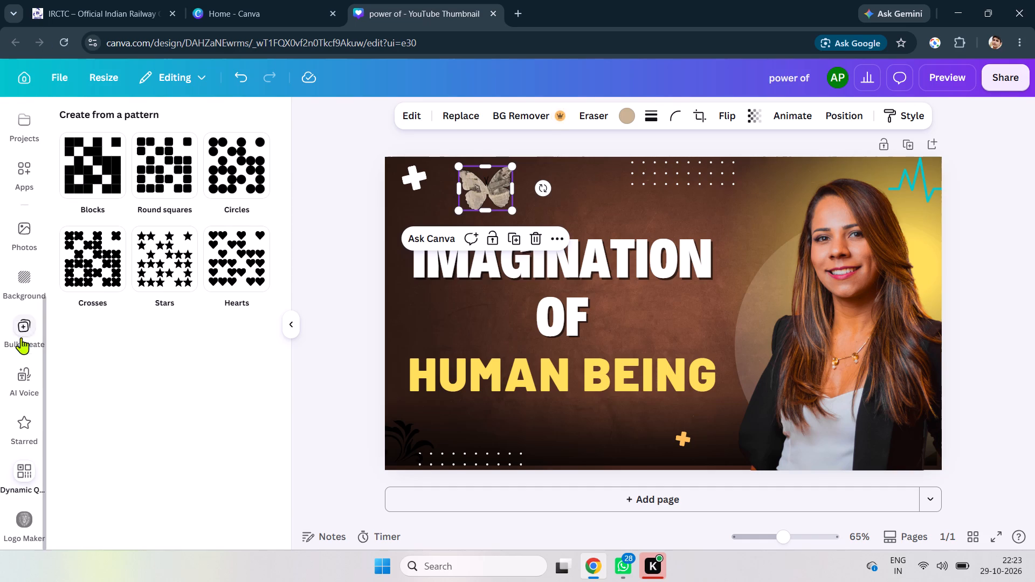
{"action": "scroll", "coordinate": [21, 337], "scroll_direction": "up", "scroll_amount": 4}
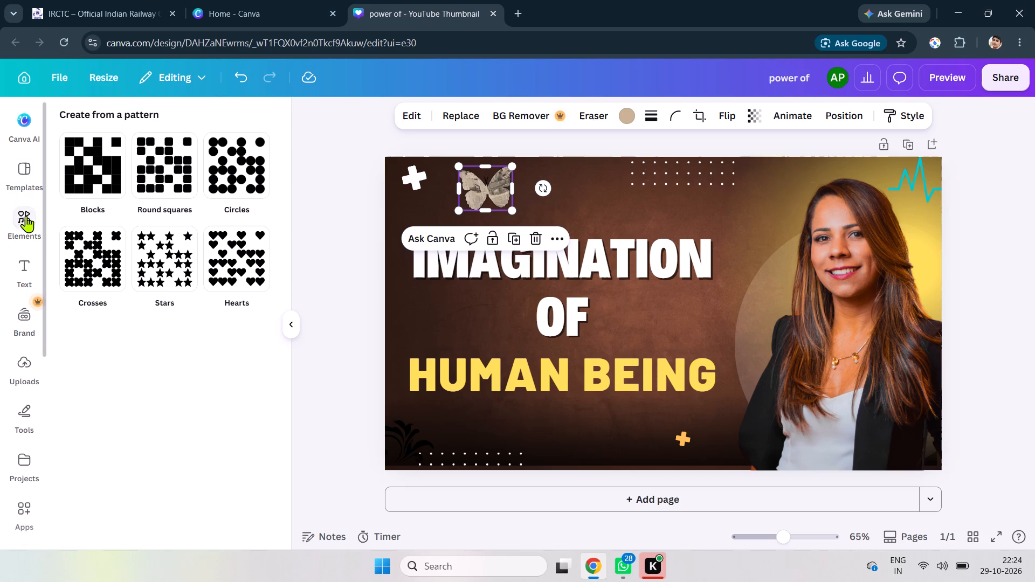
Add the red round Deadline badge from the Colourful Team Badges graphics collection to the thumbnail.
{"action": "left_click", "coordinate": [24, 218]}
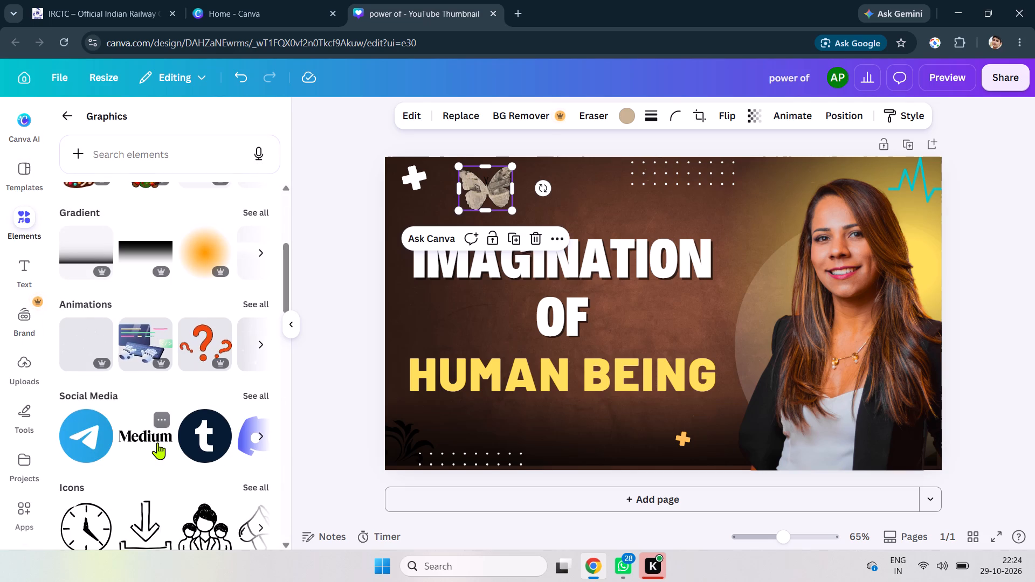
{"action": "scroll", "coordinate": [157, 442], "scroll_direction": "down", "scroll_amount": 4}
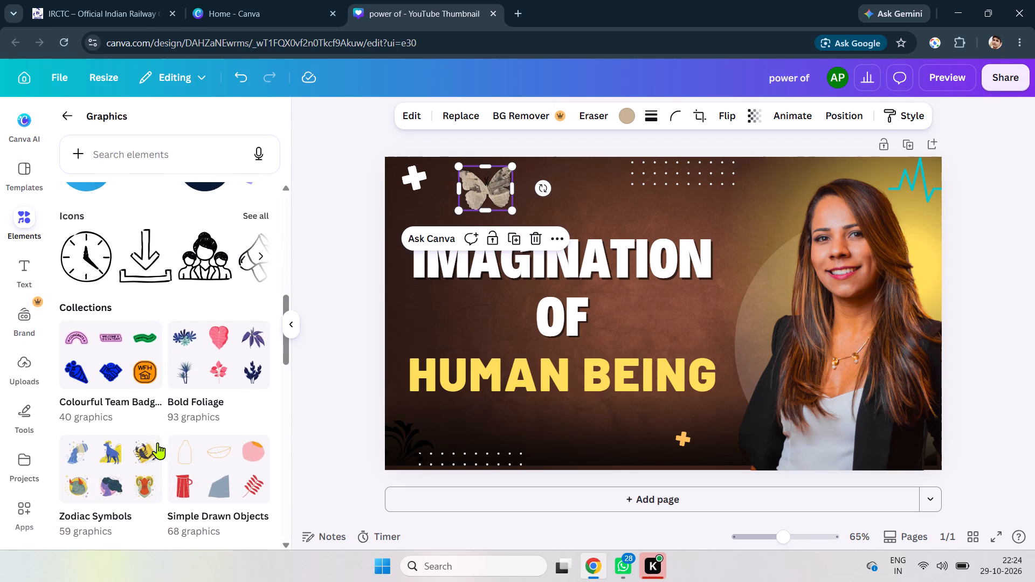
{"action": "scroll", "coordinate": [157, 442], "scroll_direction": "down", "scroll_amount": 1}
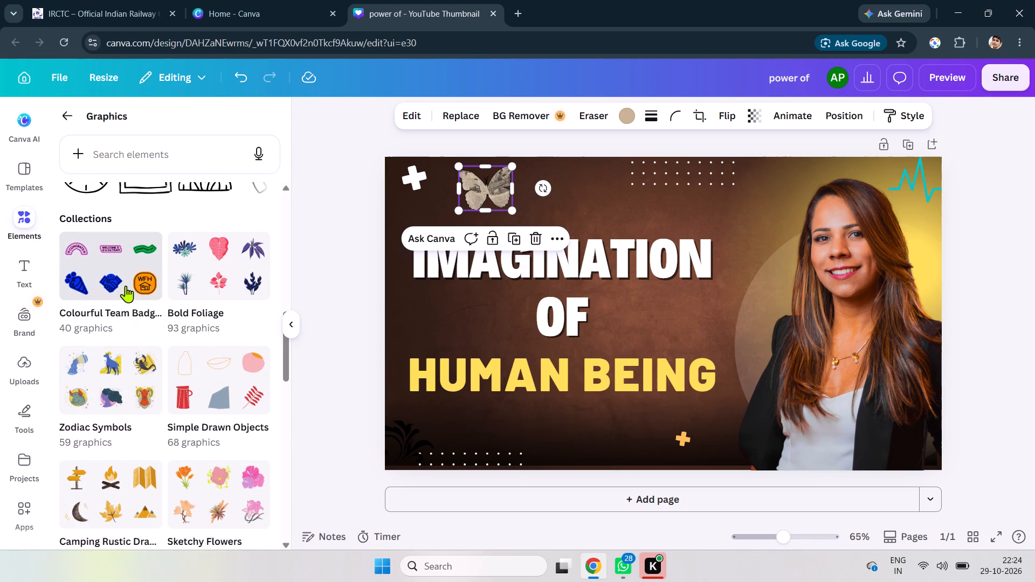
{"action": "left_click", "coordinate": [126, 286]}
{"action": "scroll", "coordinate": [178, 405], "scroll_direction": "down", "scroll_amount": 8}
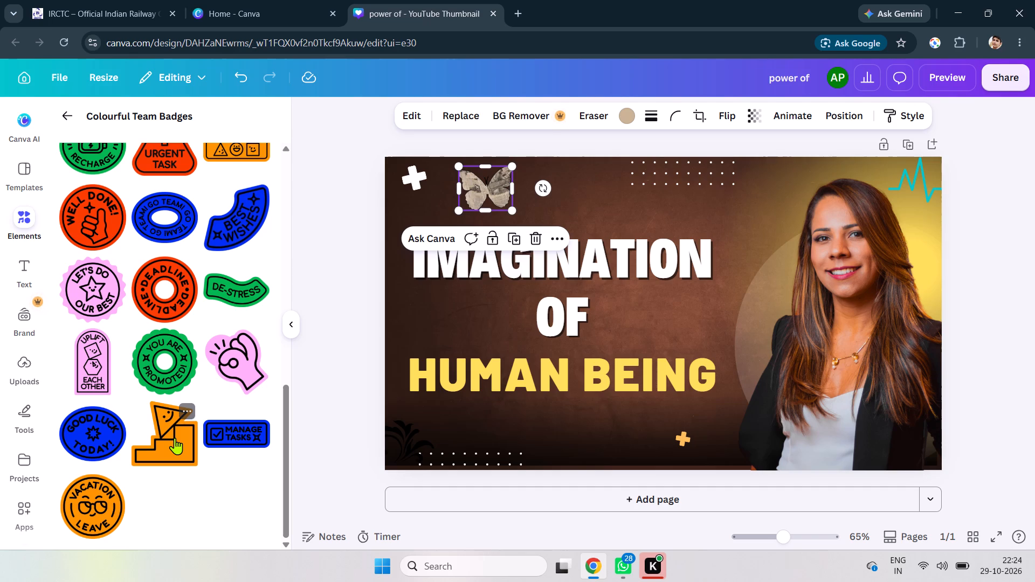
{"action": "left_click", "coordinate": [169, 275]}
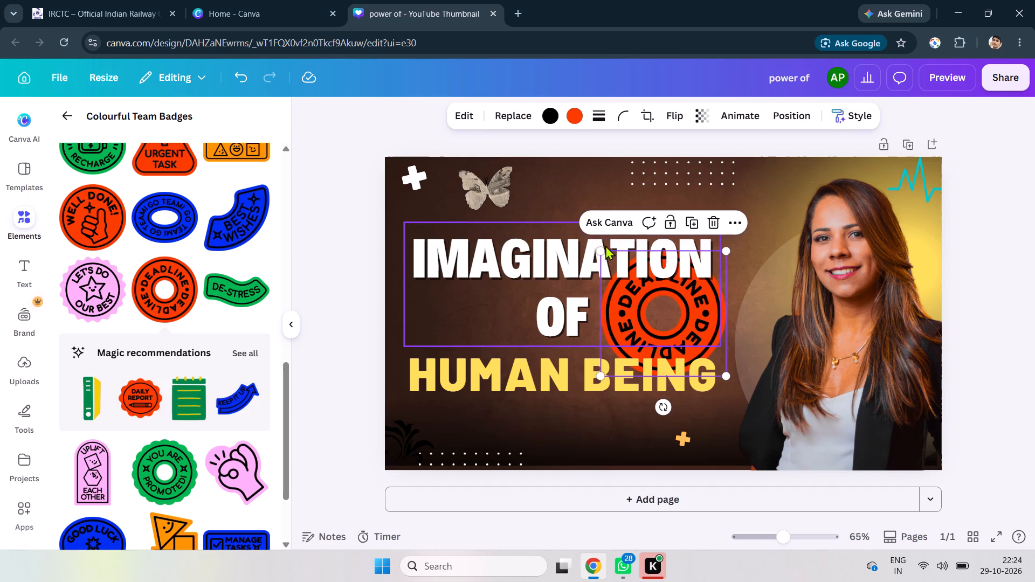
Shrink the red Deadline badge and place it in the thumbnail's lower-right corner, over the woman's jacket.
{"action": "left_click_drag", "start_coordinate": [602, 252], "coordinate": [694, 307]}
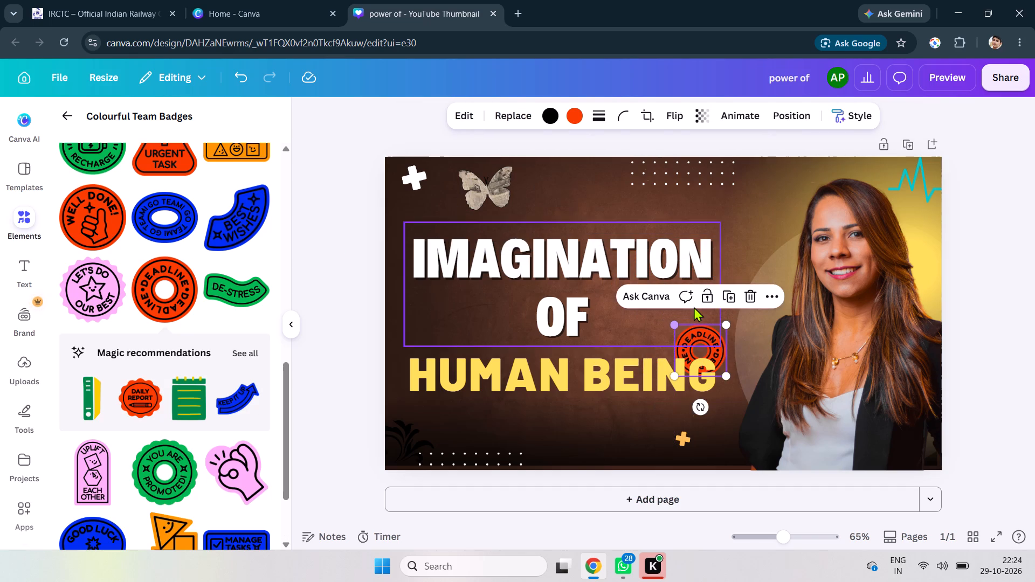
{"action": "left_click_drag", "start_coordinate": [698, 349], "coordinate": [901, 446]}
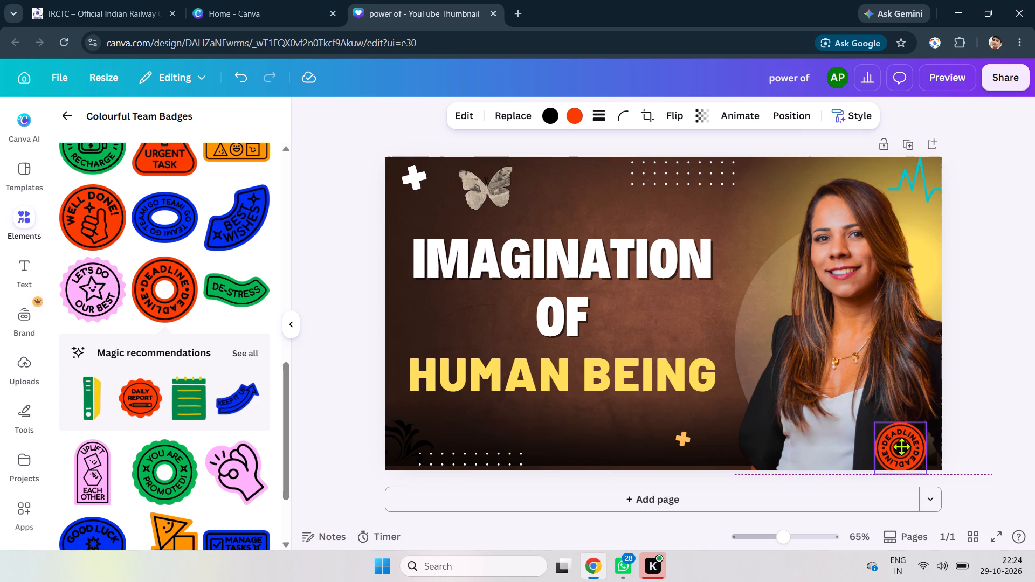
{"action": "left_click_drag", "start_coordinate": [901, 446], "coordinate": [907, 445]}
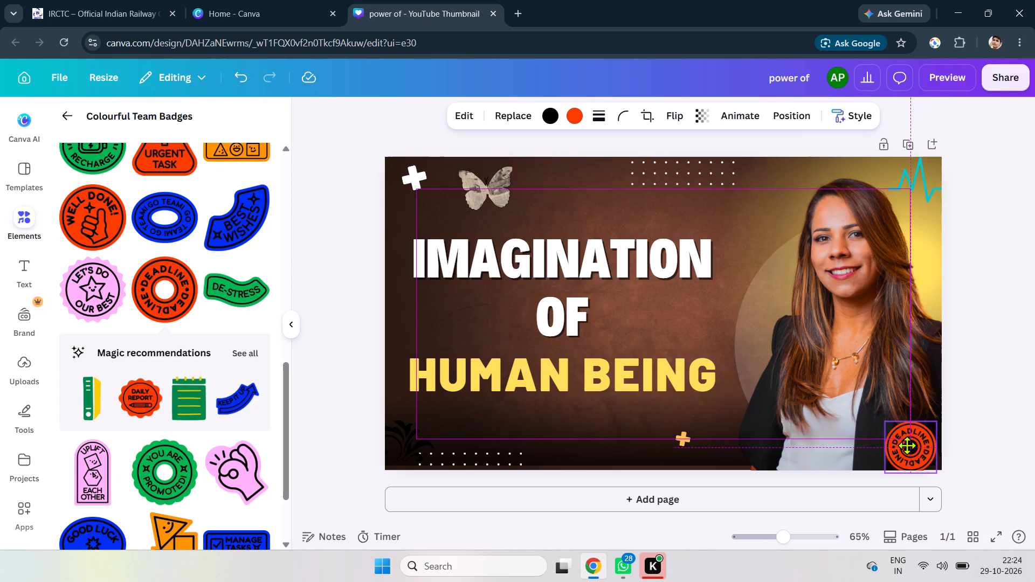
{"action": "left_click_drag", "start_coordinate": [907, 445], "coordinate": [907, 446]}
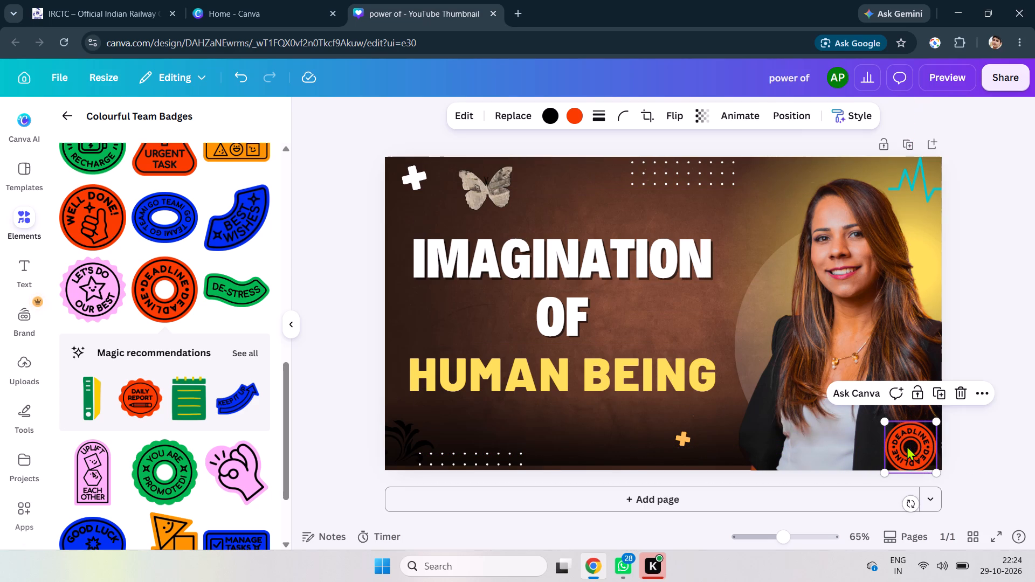
{"action": "left_click", "coordinate": [709, 404]}
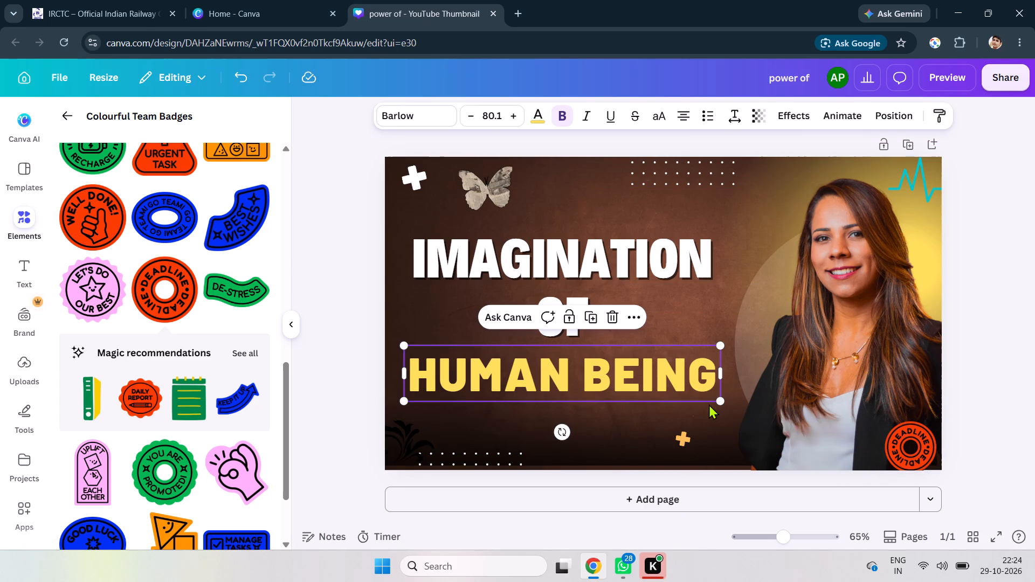
{"action": "left_click", "coordinate": [729, 199]}
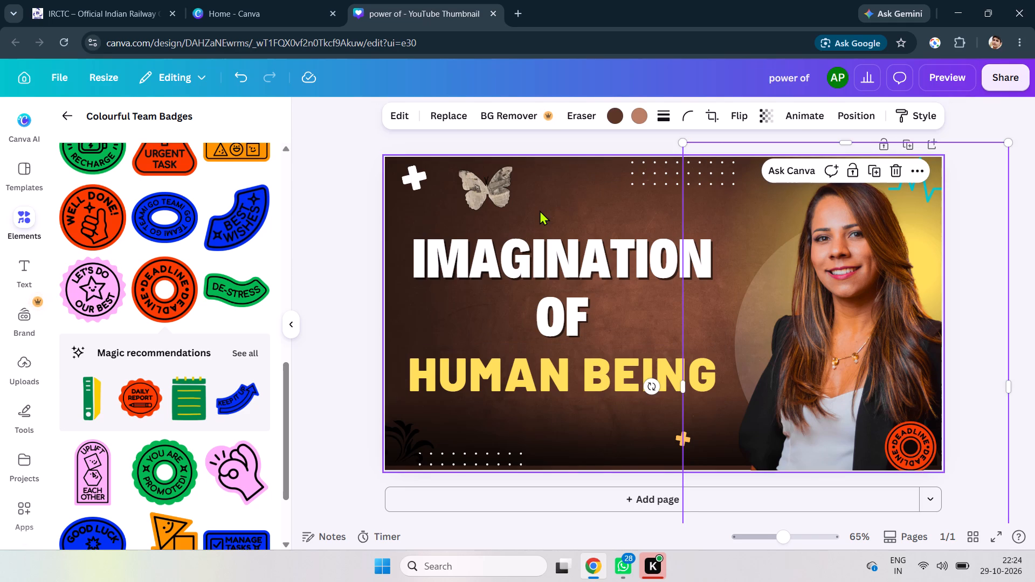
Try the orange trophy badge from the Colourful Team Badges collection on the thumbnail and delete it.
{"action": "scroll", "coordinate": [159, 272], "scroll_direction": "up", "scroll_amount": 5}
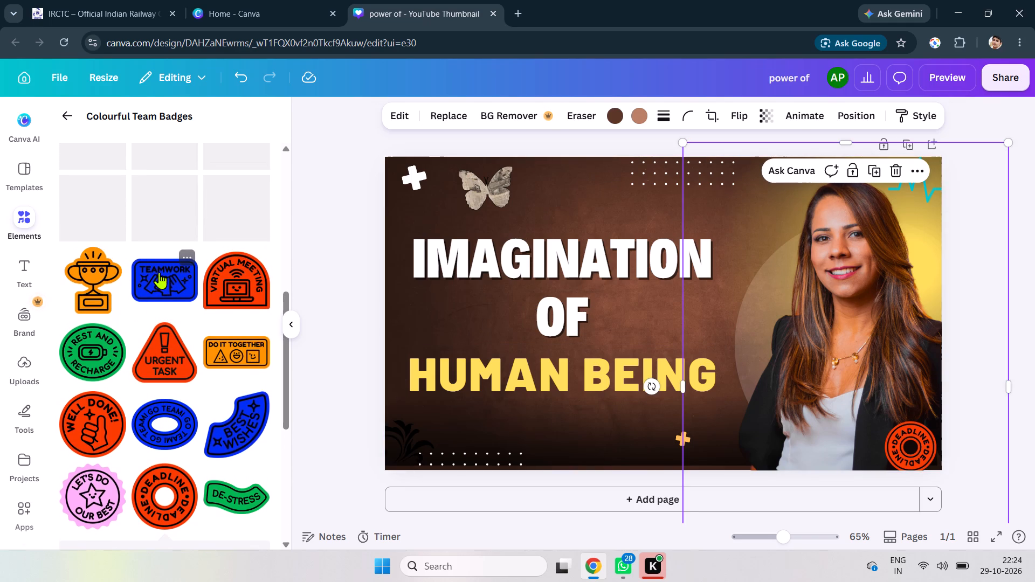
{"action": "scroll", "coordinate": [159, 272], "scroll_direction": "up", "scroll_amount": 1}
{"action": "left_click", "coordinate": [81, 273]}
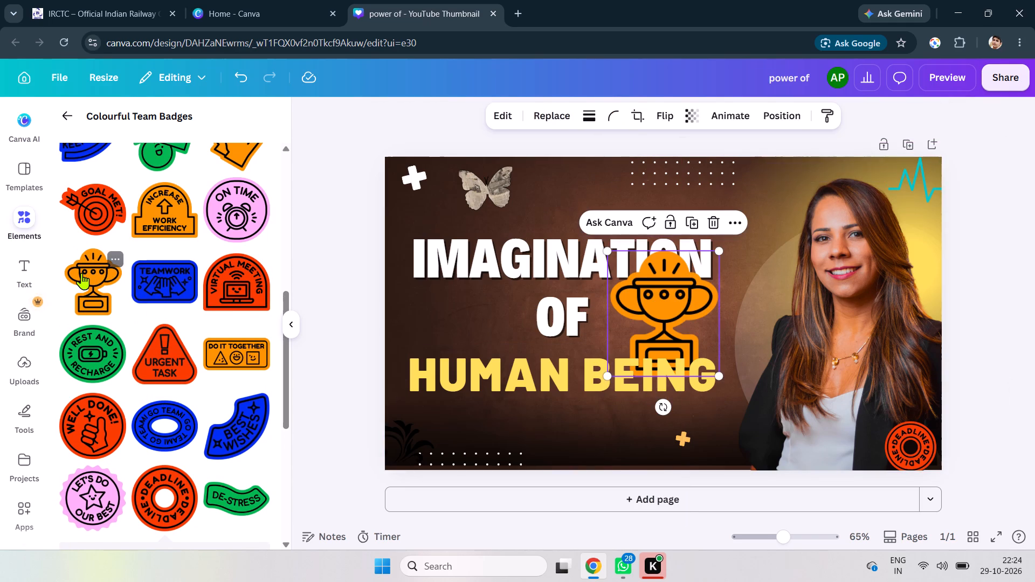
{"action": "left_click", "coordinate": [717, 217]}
Add the red Goal Met! badge from the collection, shrink it and place it beside the word OF in the title.
{"action": "scroll", "coordinate": [207, 296], "scroll_direction": "up", "scroll_amount": 1}
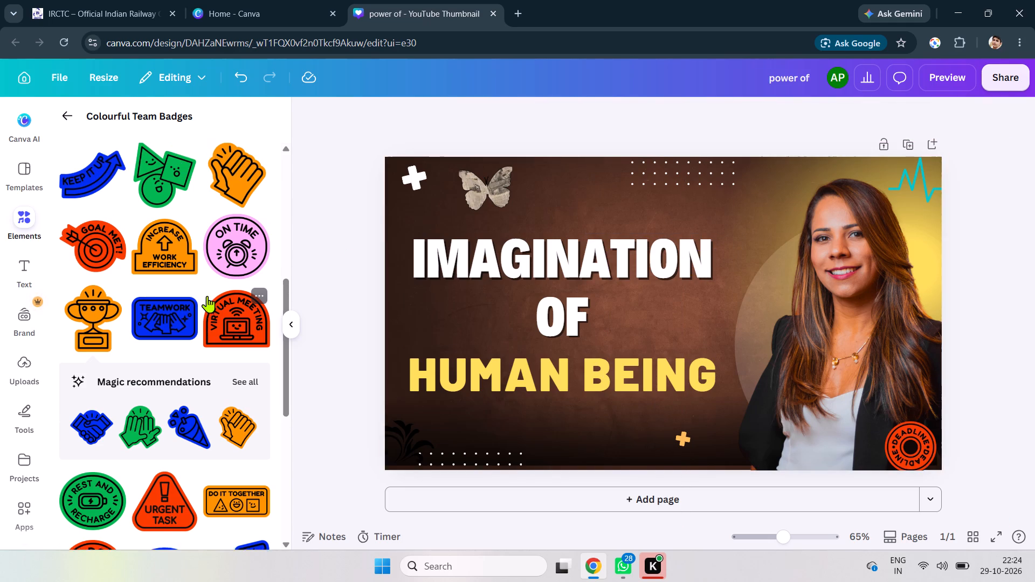
{"action": "scroll", "coordinate": [207, 296], "scroll_direction": "up", "scroll_amount": 1}
{"action": "left_click", "coordinate": [87, 309]}
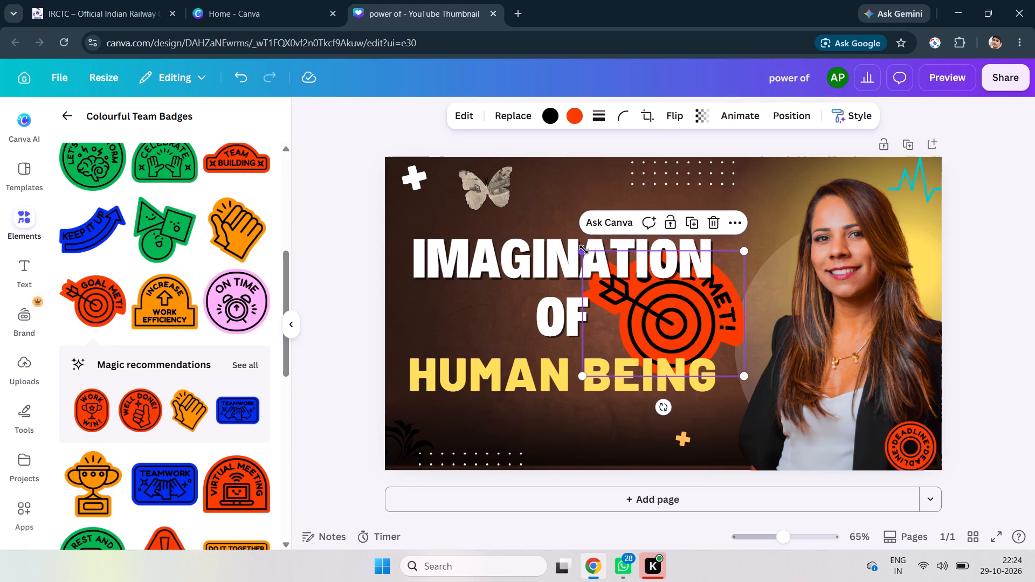
{"action": "left_click_drag", "start_coordinate": [584, 250], "coordinate": [703, 319]}
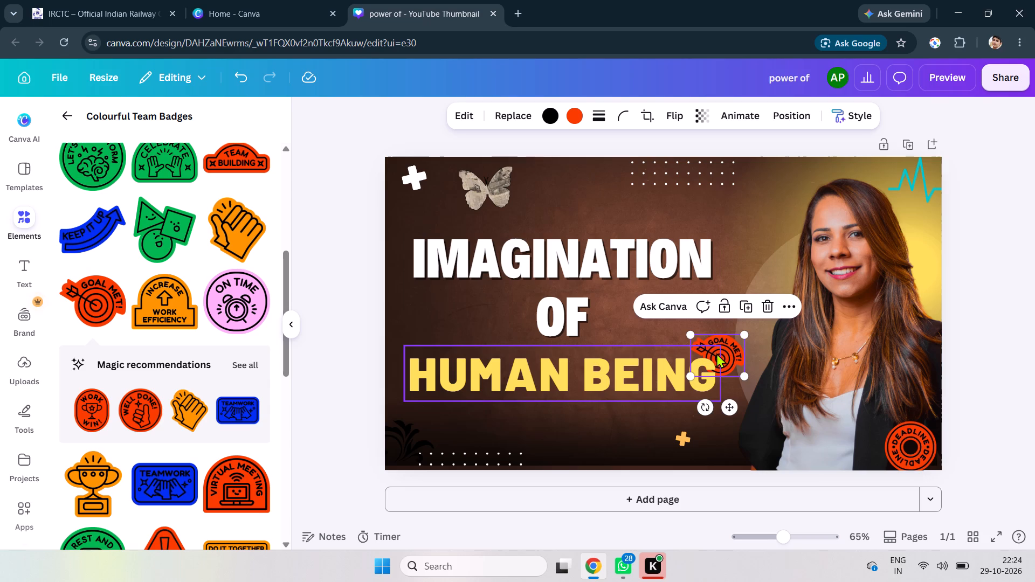
{"action": "left_click_drag", "start_coordinate": [716, 353], "coordinate": [459, 427]}
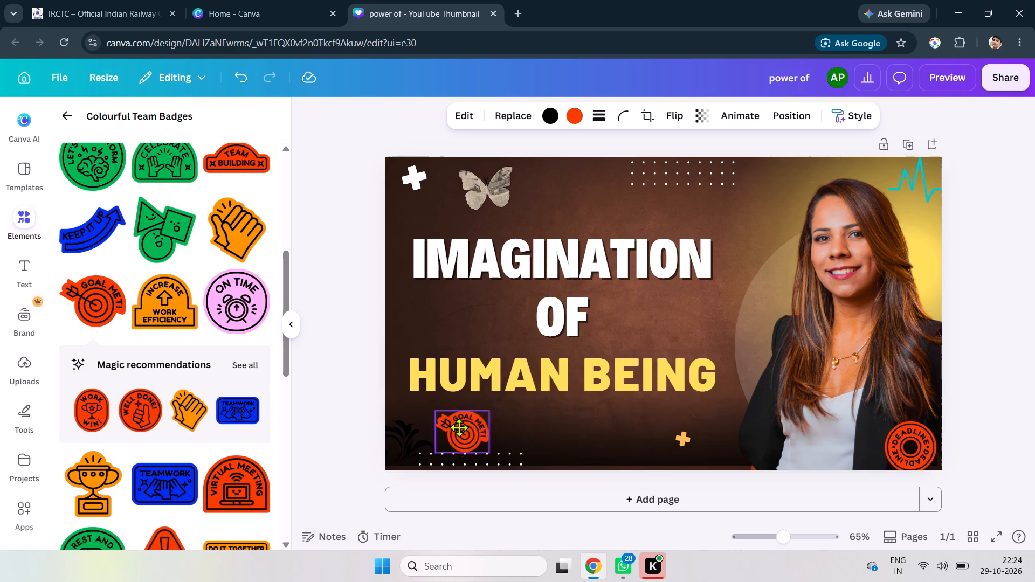
{"action": "left_click_drag", "start_coordinate": [459, 427], "coordinate": [585, 446]}
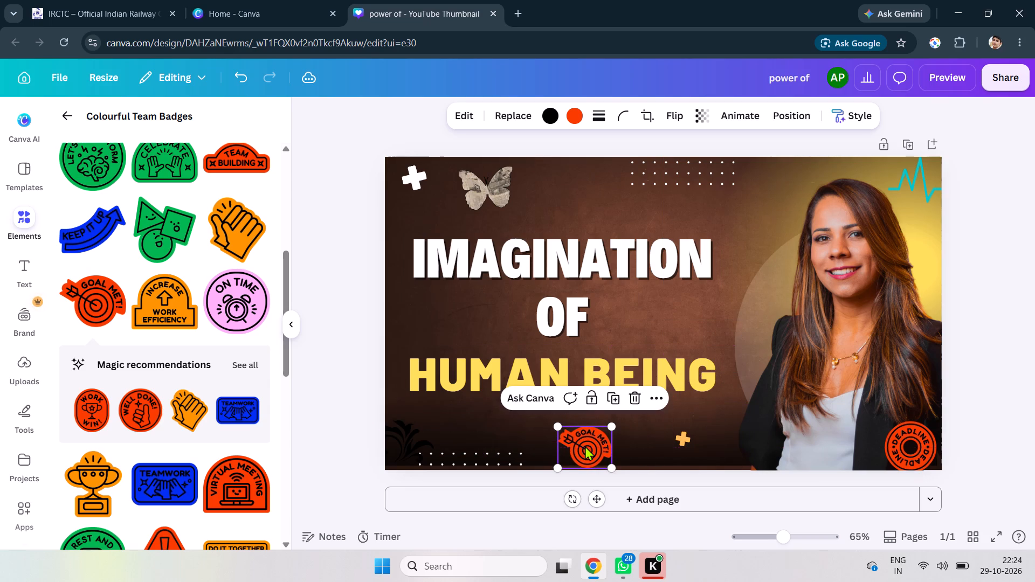
{"action": "left_click_drag", "start_coordinate": [589, 449], "coordinate": [541, 202]}
{"action": "scroll", "coordinate": [629, 418], "scroll_direction": "right", "scroll_amount": 1}
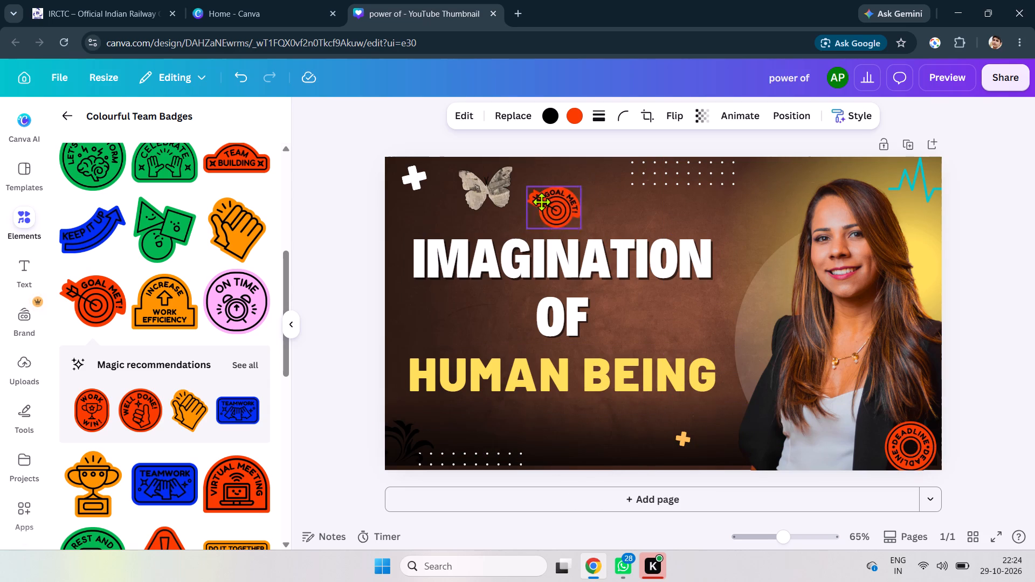
{"action": "left_click_drag", "start_coordinate": [541, 202], "coordinate": [482, 424]}
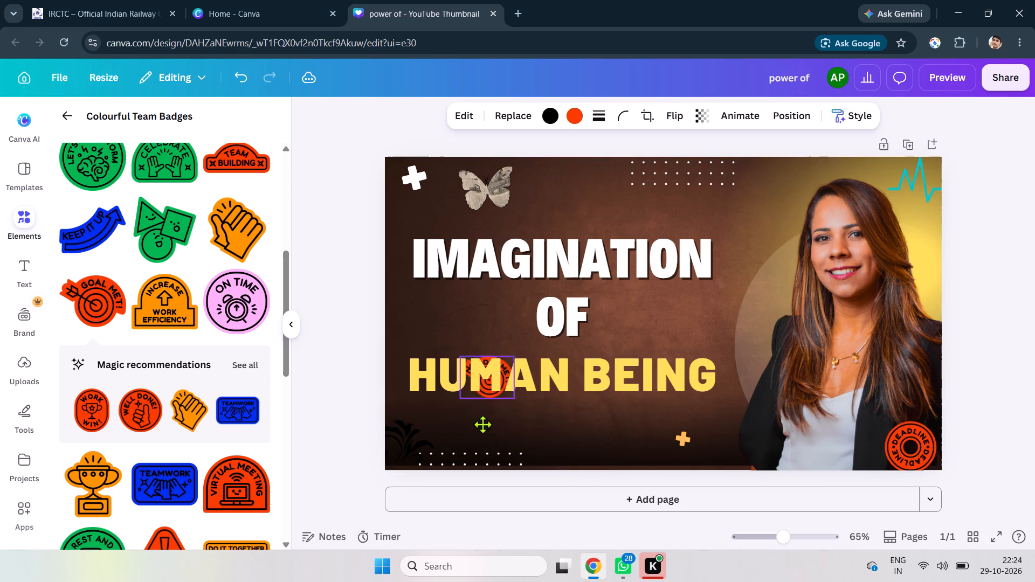
{"action": "left_click_drag", "start_coordinate": [482, 424], "coordinate": [580, 212]}
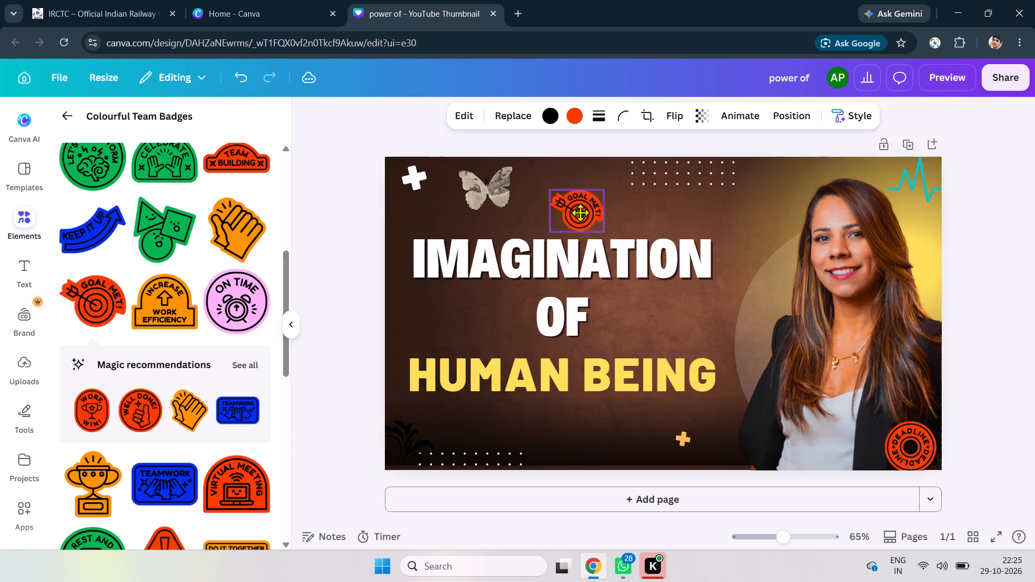
{"action": "left_click_drag", "start_coordinate": [580, 212], "coordinate": [493, 317]}
{"action": "left_click", "coordinate": [660, 304]}
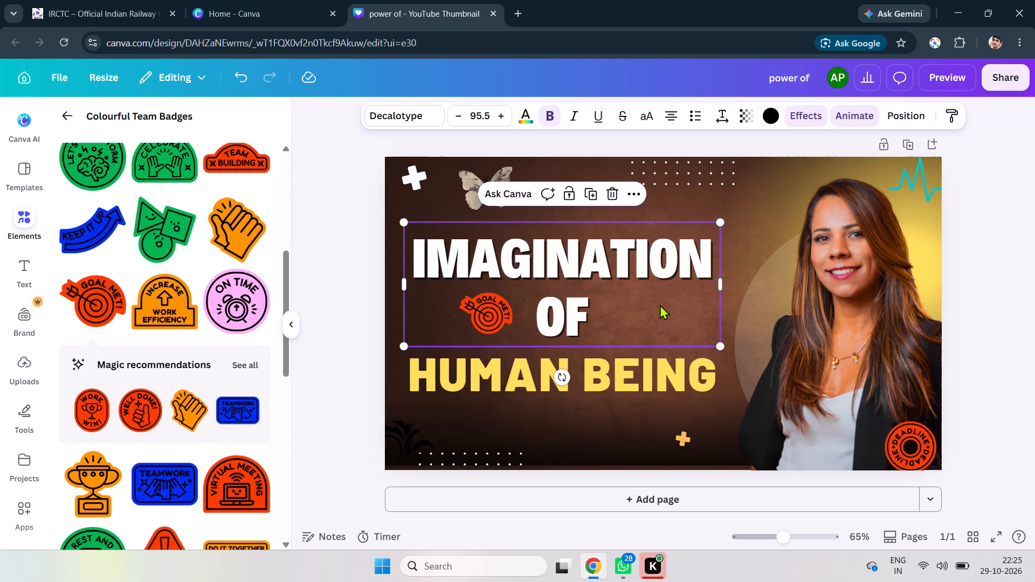
{"action": "left_click", "coordinate": [660, 304]}
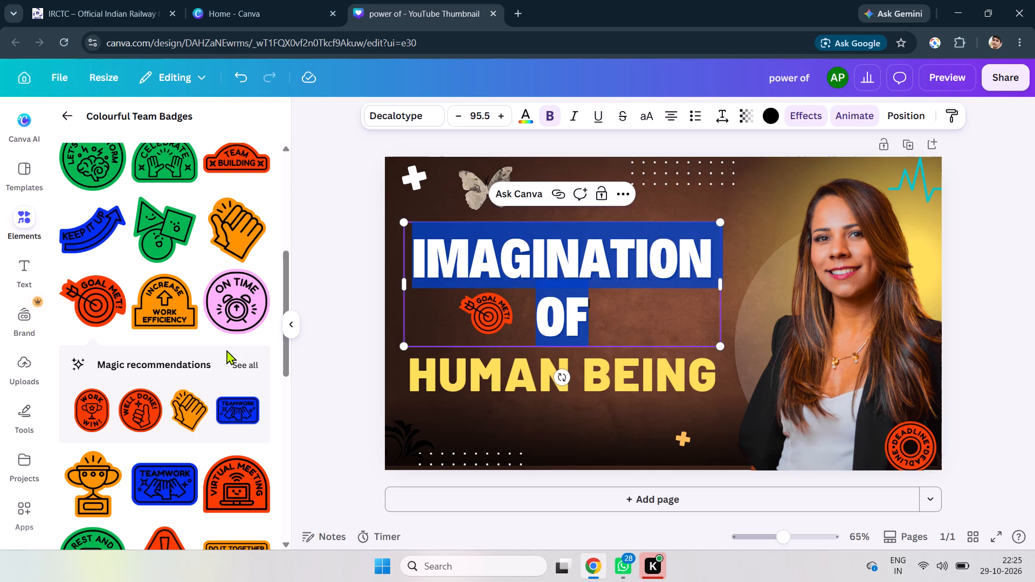
Look over the other badges in the Colourful Team Badges collection, back up to its first rows.
{"action": "scroll", "coordinate": [191, 303], "scroll_direction": "up", "scroll_amount": 2}
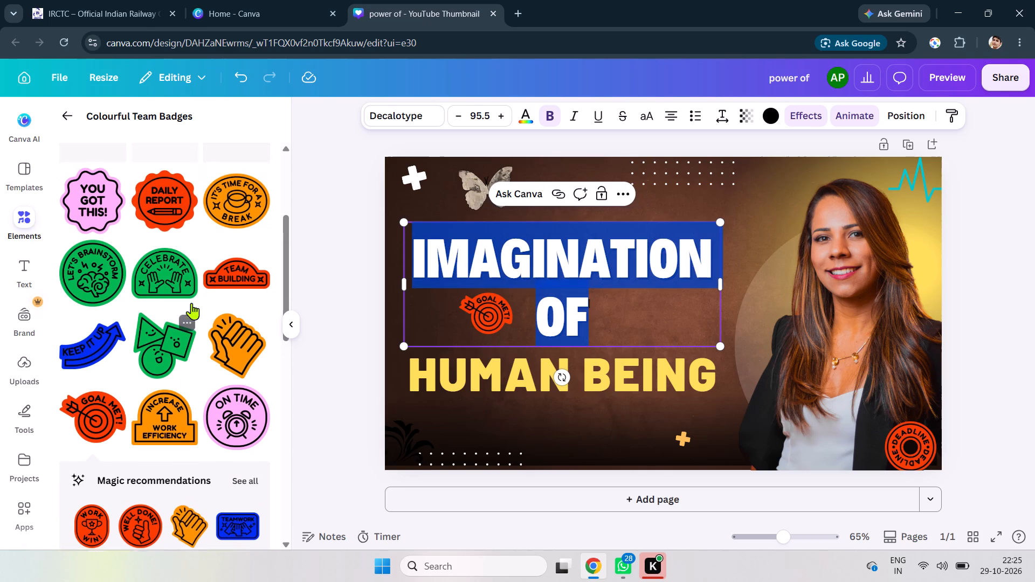
{"action": "scroll", "coordinate": [191, 303], "scroll_direction": "up", "scroll_amount": 3}
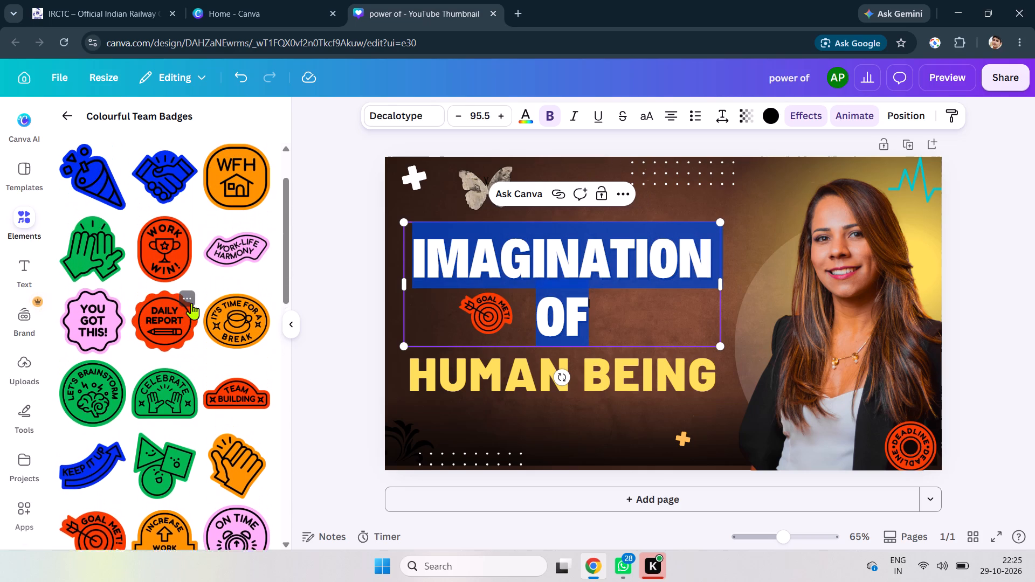
{"action": "scroll", "coordinate": [191, 303], "scroll_direction": "up", "scroll_amount": 3}
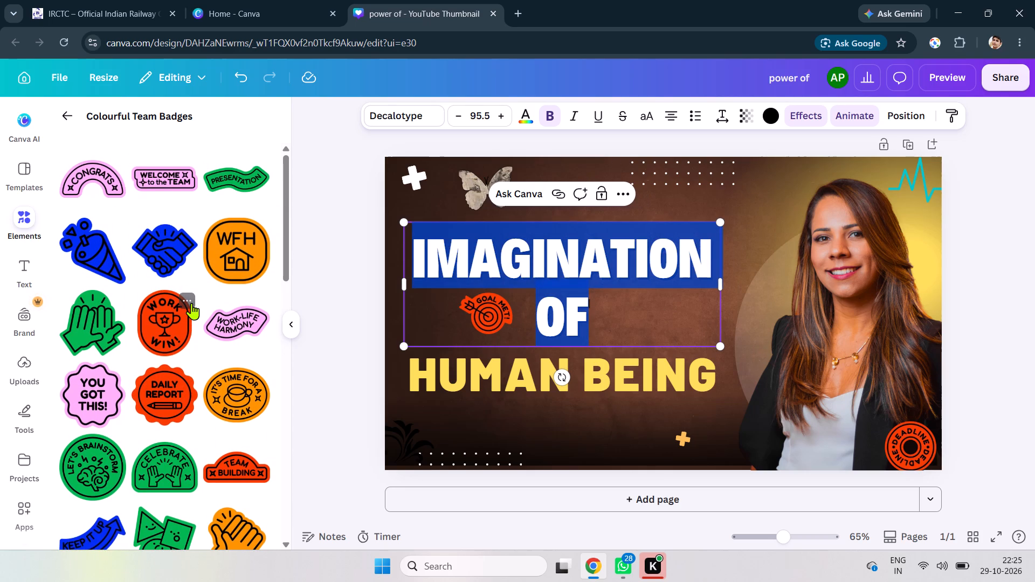
{"action": "scroll", "coordinate": [191, 303], "scroll_direction": "up", "scroll_amount": 1}
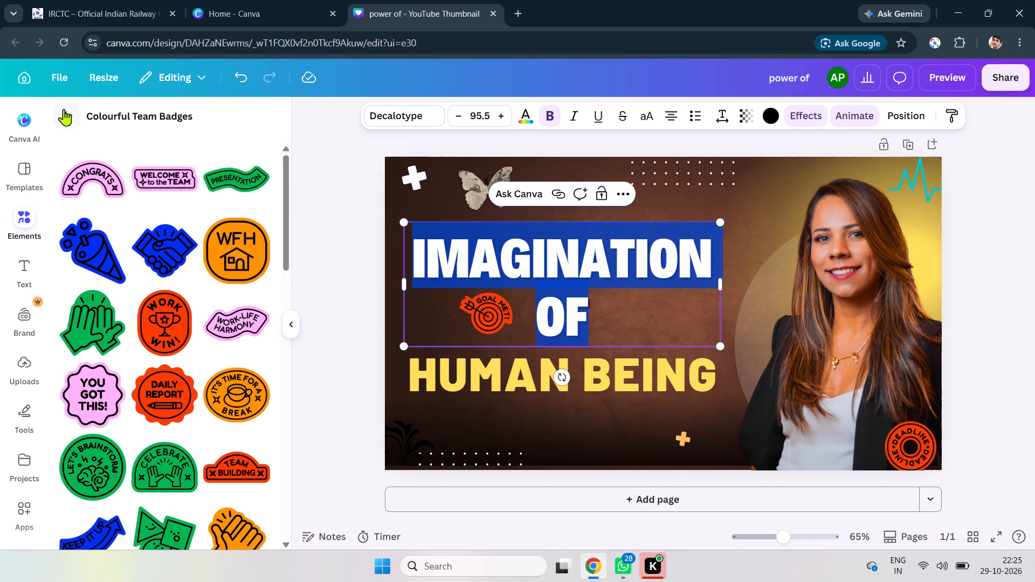
Leave the badge collection and look through the Shapes category, from lines and basic shapes to abstract shapes.
{"action": "double_click", "coordinate": [66, 112]}
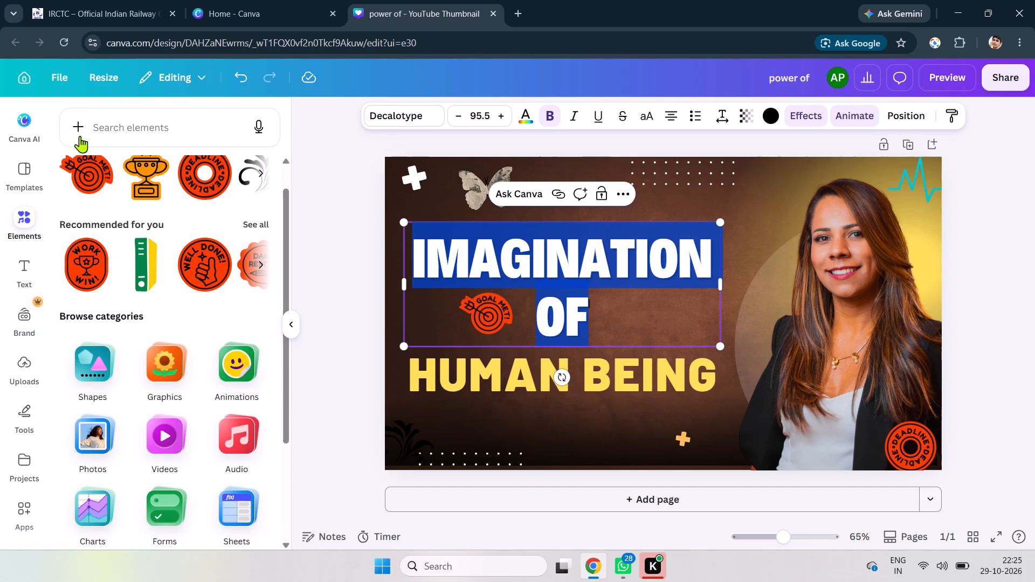
{"action": "scroll", "coordinate": [160, 272], "scroll_direction": "up", "scroll_amount": 2}
{"action": "scroll", "coordinate": [160, 272], "scroll_direction": "down", "scroll_amount": 1}
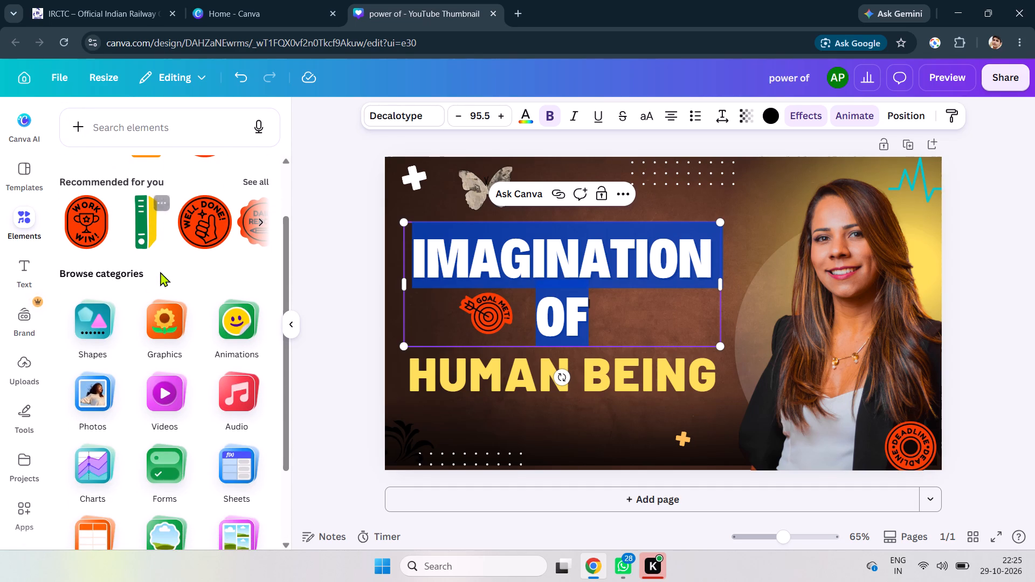
{"action": "left_click", "coordinate": [105, 325]}
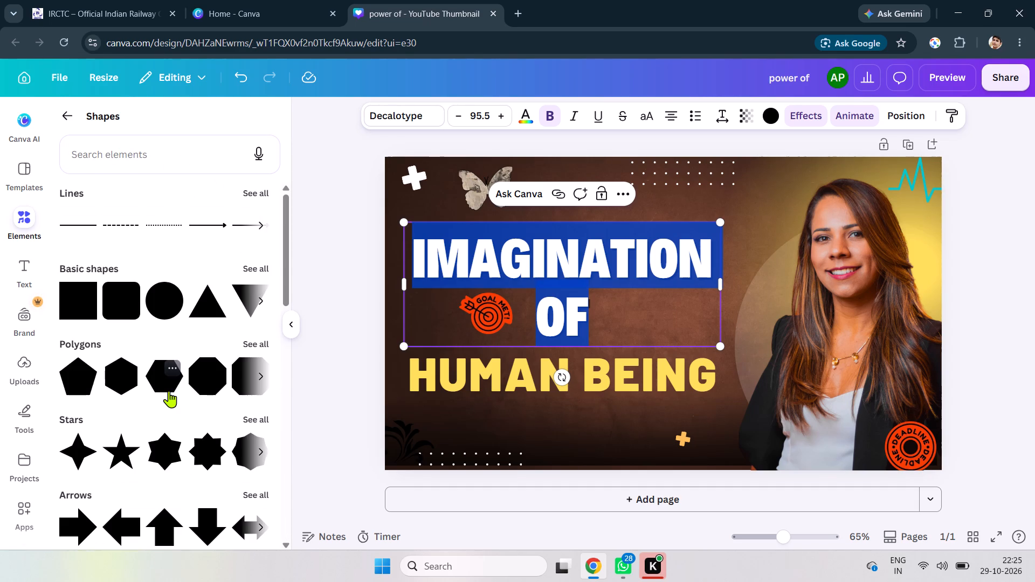
{"action": "scroll", "coordinate": [169, 391], "scroll_direction": "down", "scroll_amount": 4}
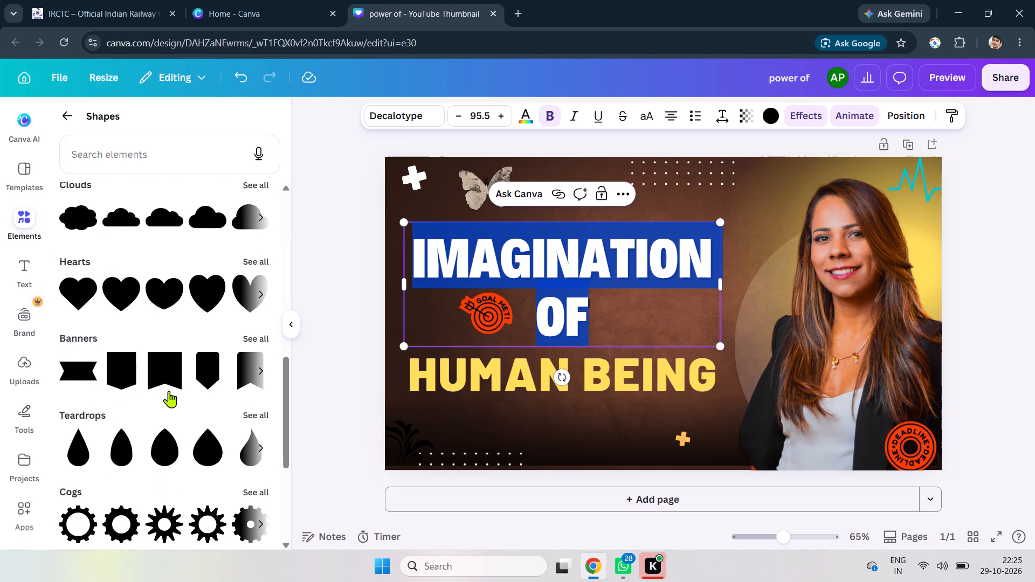
{"action": "scroll", "coordinate": [169, 391], "scroll_direction": "down", "scroll_amount": 3}
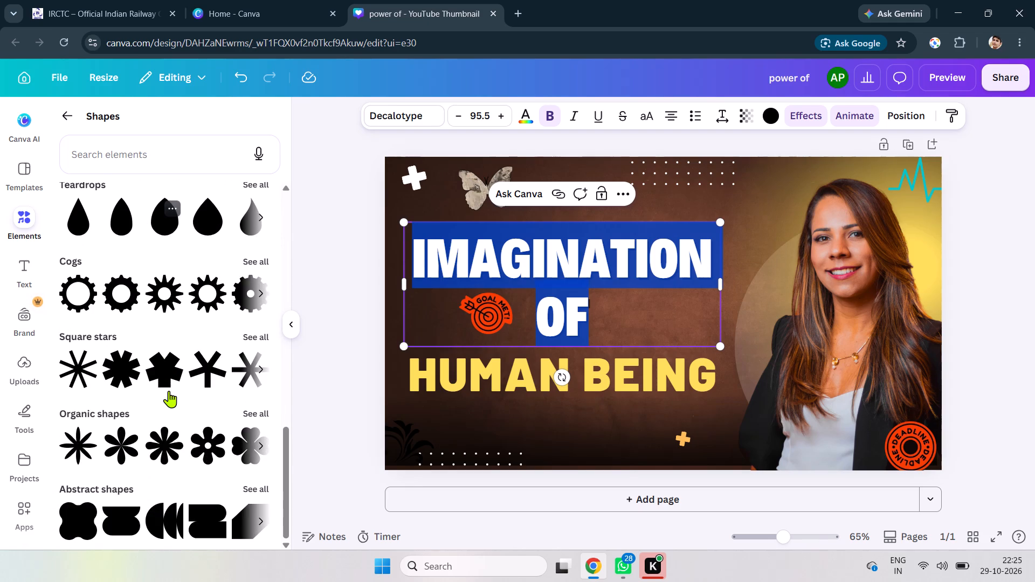
{"action": "scroll", "coordinate": [169, 391], "scroll_direction": "up", "scroll_amount": 5}
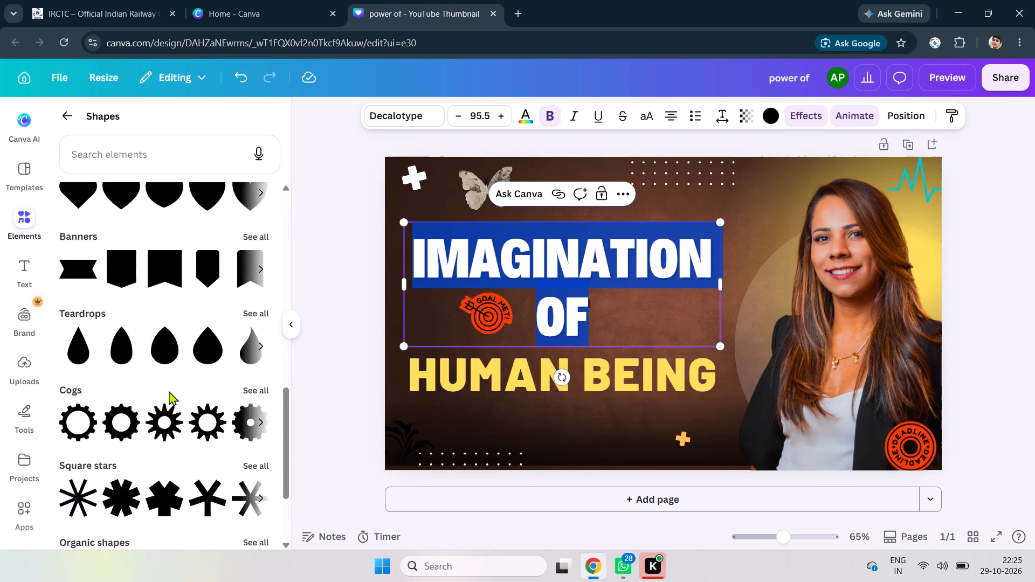
{"action": "scroll", "coordinate": [169, 391], "scroll_direction": "up", "scroll_amount": 3}
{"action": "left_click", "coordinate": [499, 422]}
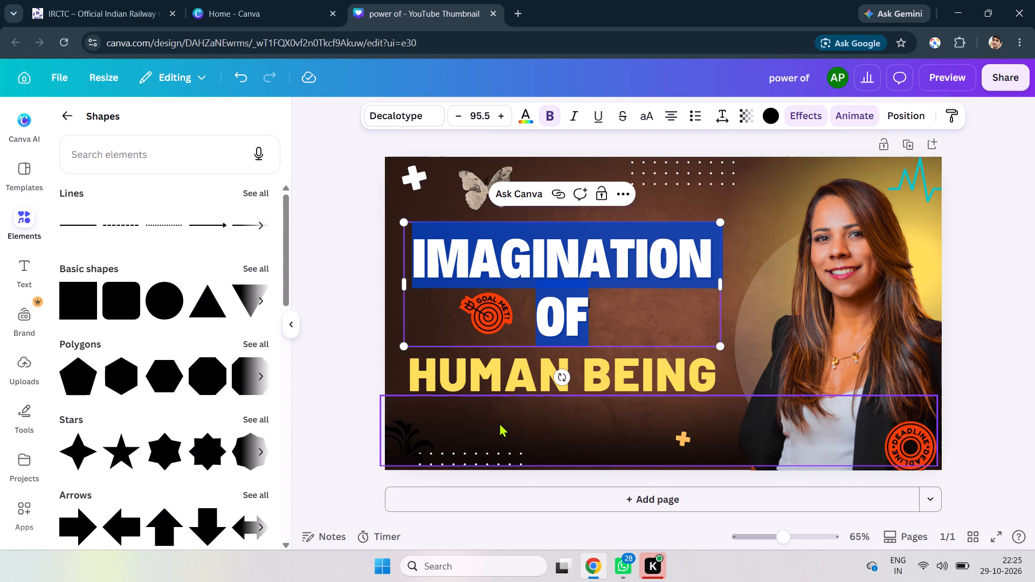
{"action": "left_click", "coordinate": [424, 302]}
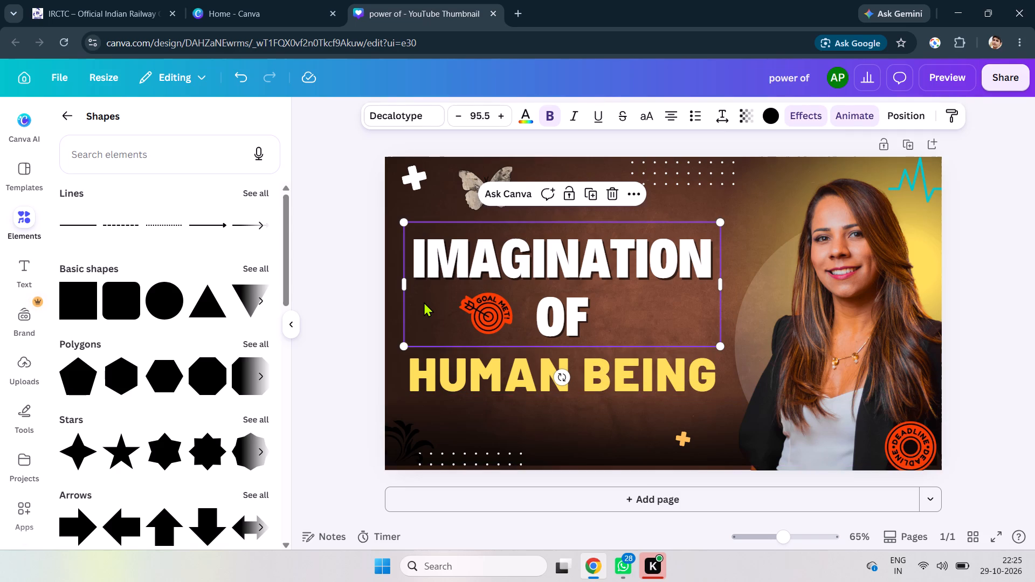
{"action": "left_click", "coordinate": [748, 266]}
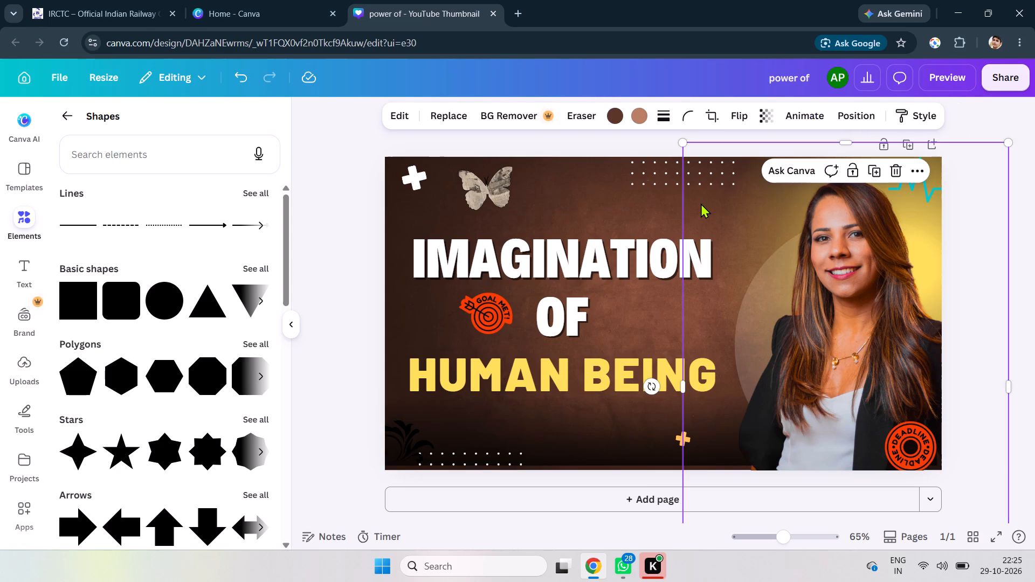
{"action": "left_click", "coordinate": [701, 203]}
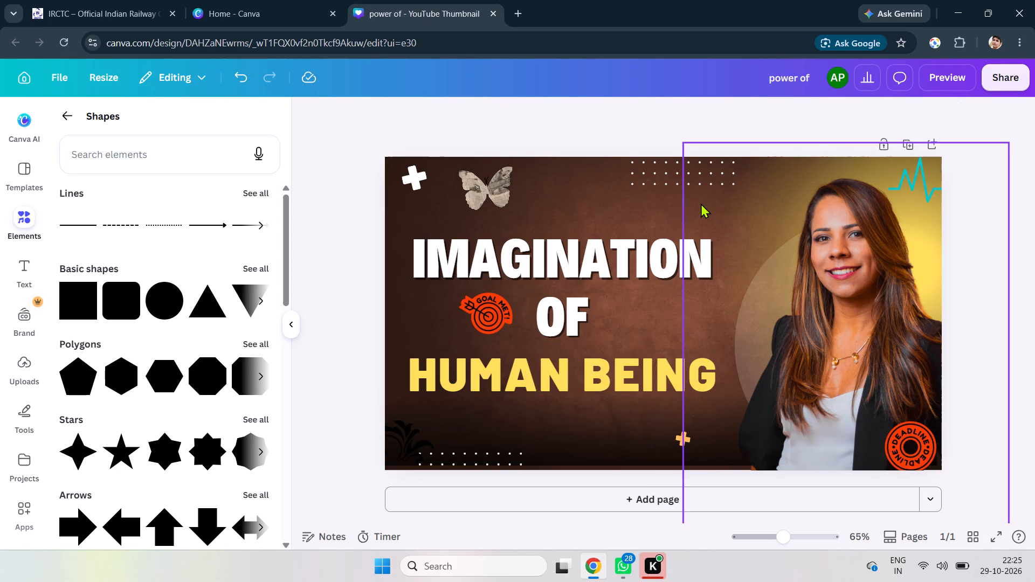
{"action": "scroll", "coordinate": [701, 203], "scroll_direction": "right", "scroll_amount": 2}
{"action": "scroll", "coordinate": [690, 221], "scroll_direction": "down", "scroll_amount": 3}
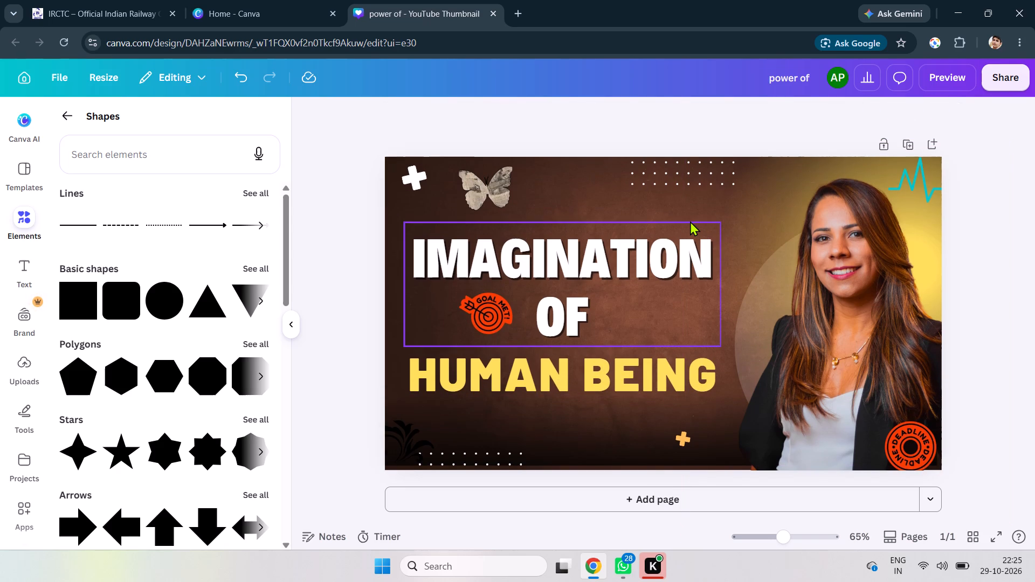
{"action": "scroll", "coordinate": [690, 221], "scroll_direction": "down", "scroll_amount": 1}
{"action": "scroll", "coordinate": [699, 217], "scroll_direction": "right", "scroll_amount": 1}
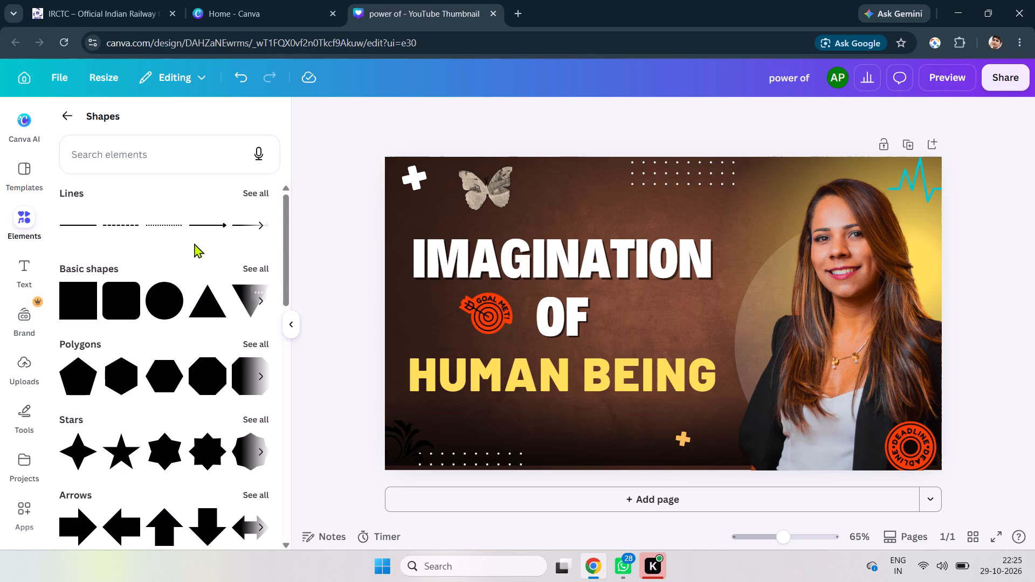
Leave the Shapes category and look through the Mockups category, from video mockups and frames down to tablets and TV.
{"action": "left_click", "coordinate": [70, 120]}
{"action": "scroll", "coordinate": [189, 286], "scroll_direction": "down", "scroll_amount": 1}
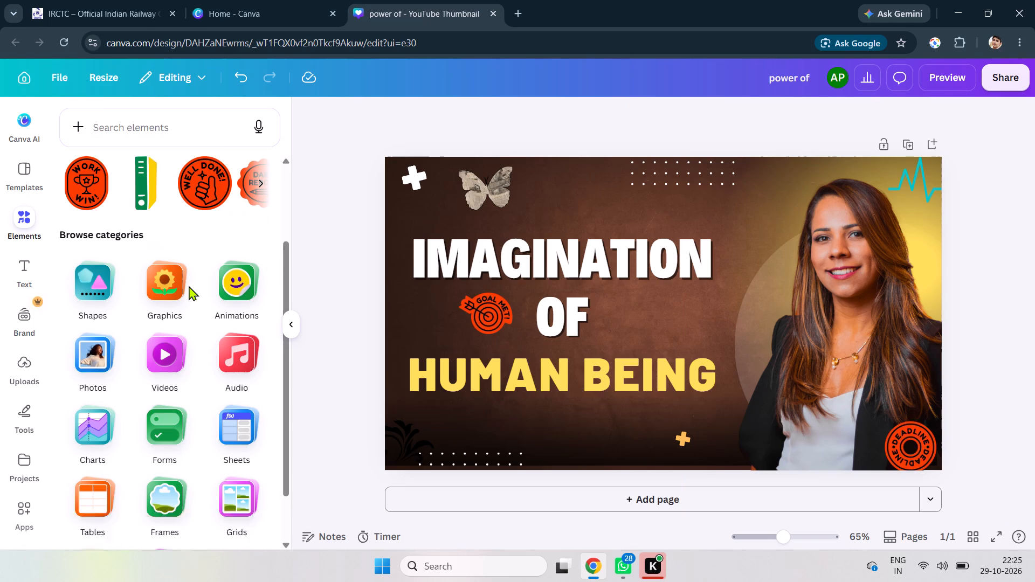
{"action": "scroll", "coordinate": [189, 286], "scroll_direction": "down", "scroll_amount": 3}
{"action": "left_click", "coordinate": [85, 515]}
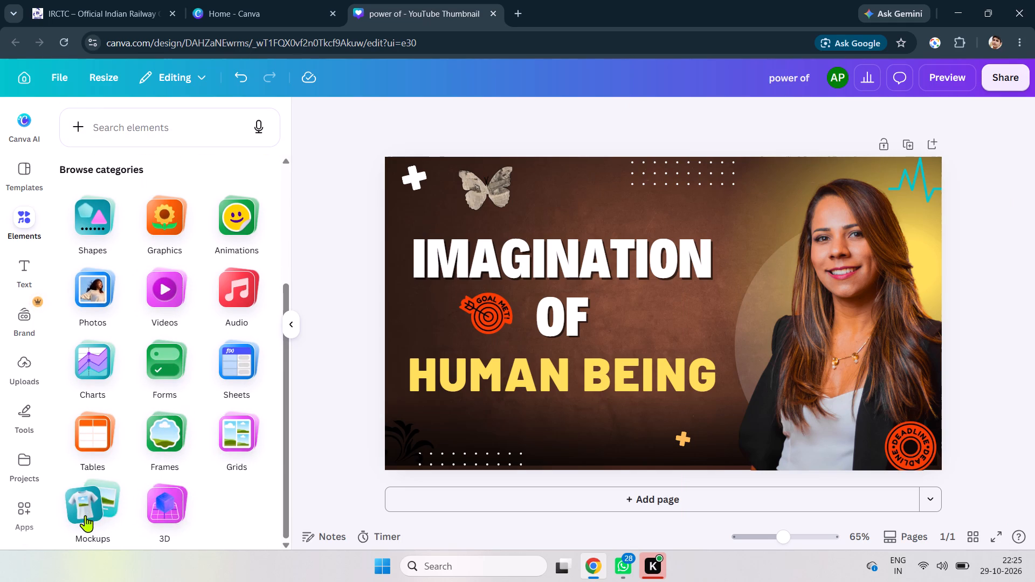
{"action": "scroll", "coordinate": [171, 411], "scroll_direction": "down", "scroll_amount": 1}
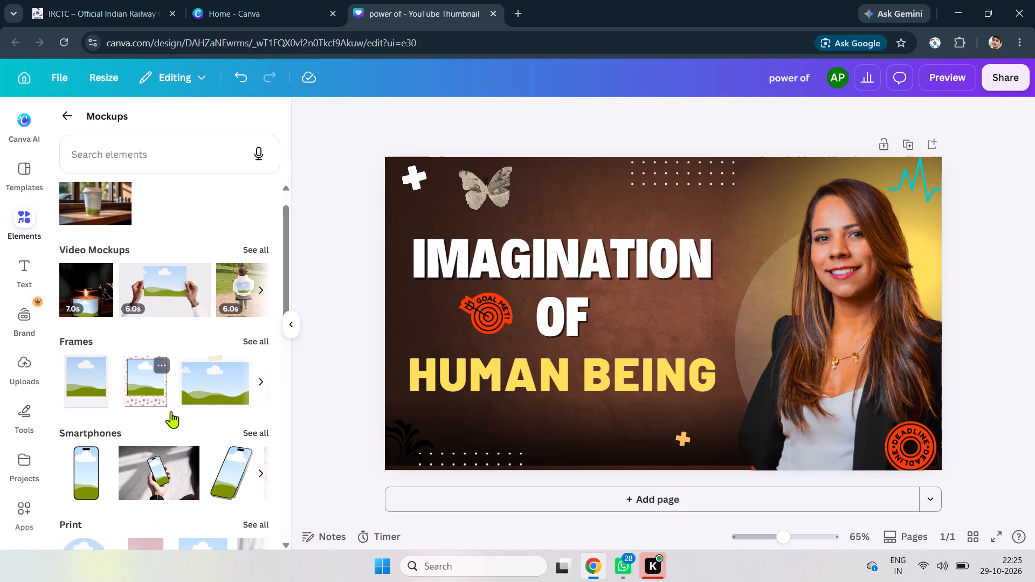
{"action": "scroll", "coordinate": [171, 411], "scroll_direction": "down", "scroll_amount": 3}
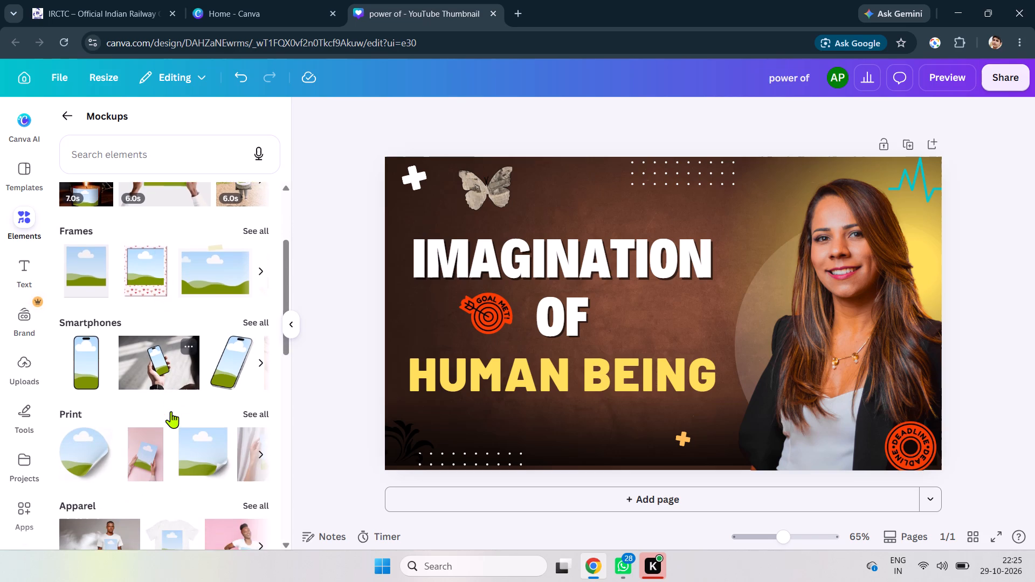
{"action": "scroll", "coordinate": [171, 411], "scroll_direction": "down", "scroll_amount": 8}
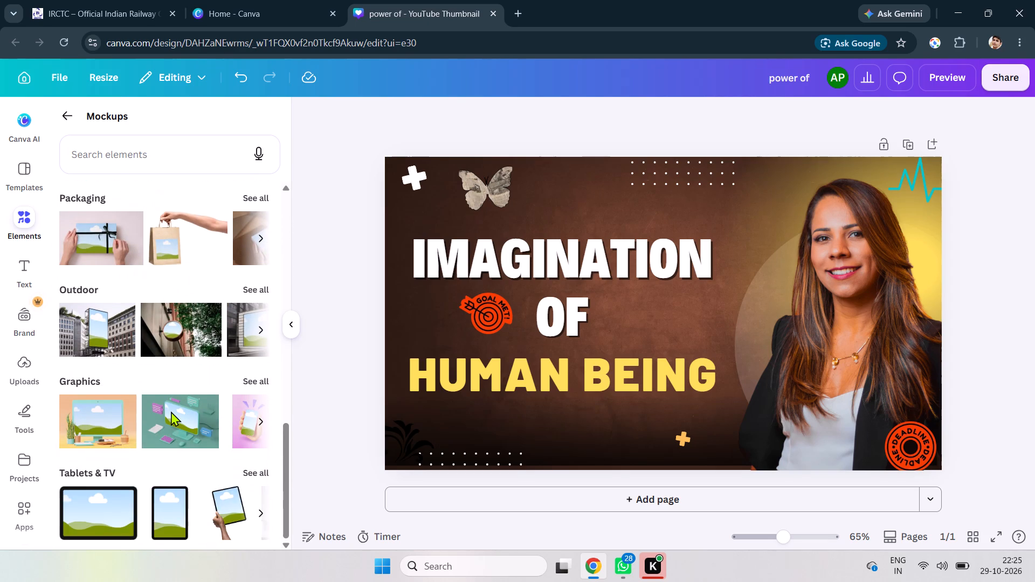
{"action": "scroll", "coordinate": [171, 411], "scroll_direction": "up", "scroll_amount": 5}
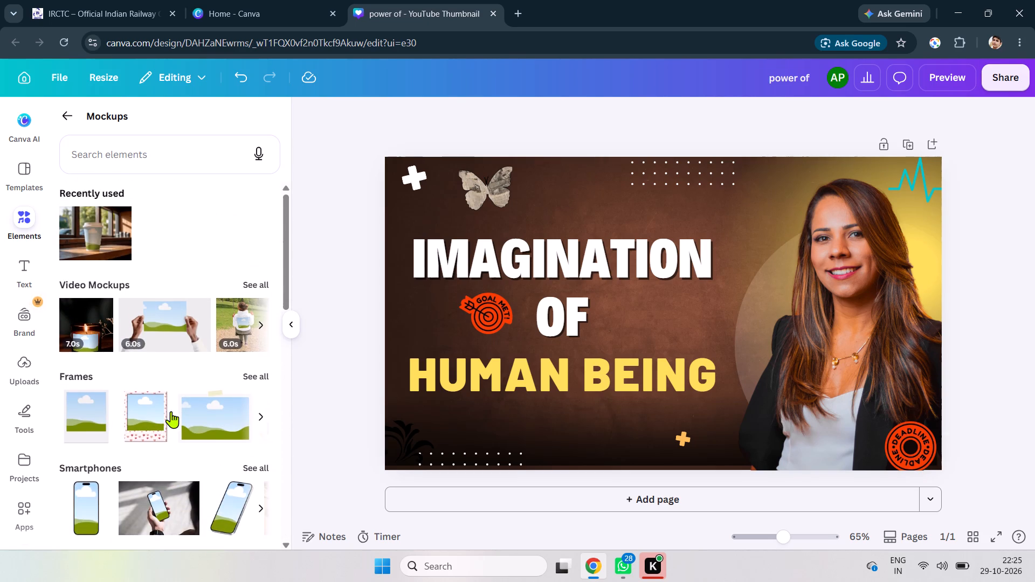
{"action": "scroll", "coordinate": [171, 411], "scroll_direction": "up", "scroll_amount": 2}
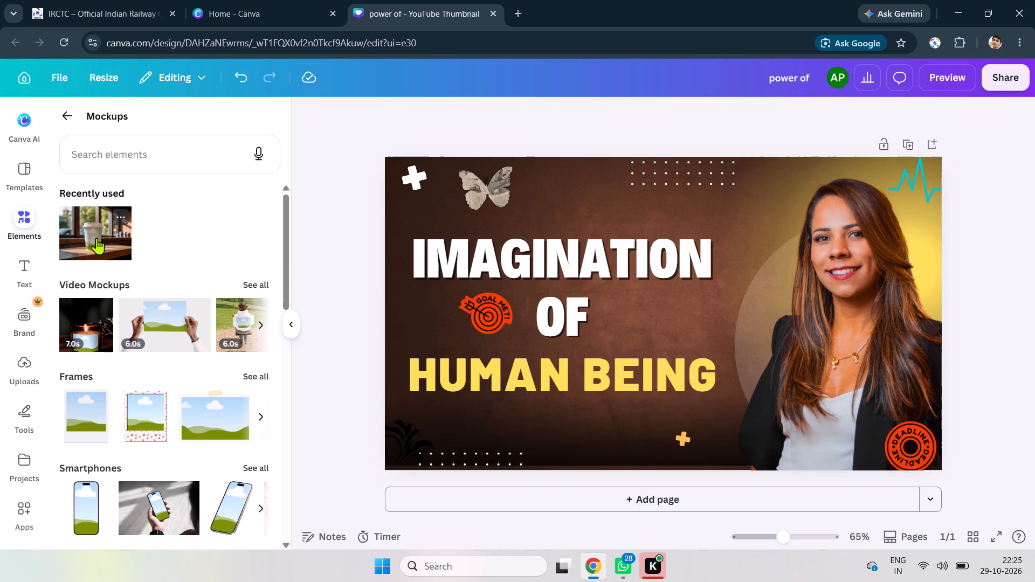
{"action": "left_click", "coordinate": [60, 115]}
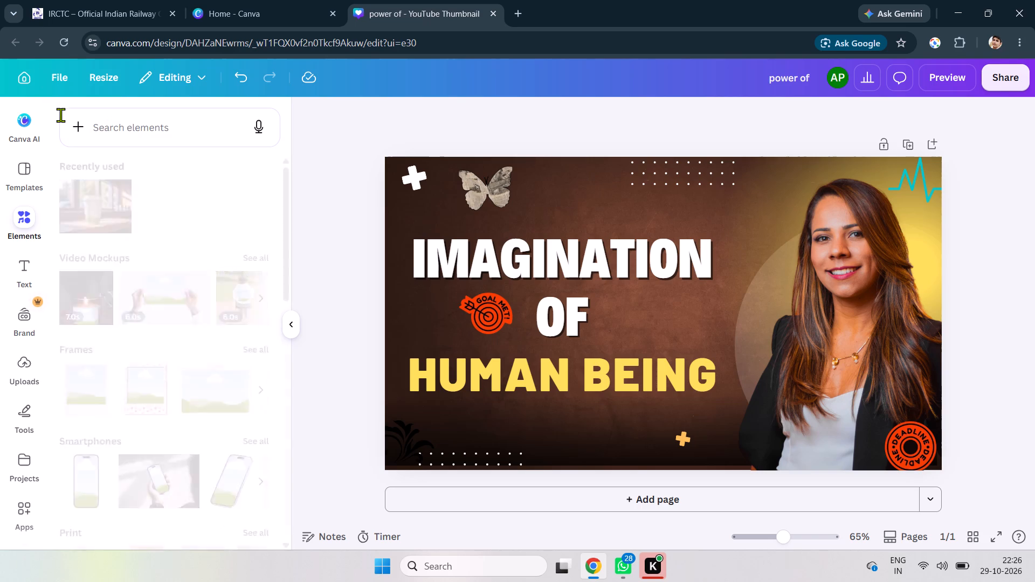
Look through the recommended graphics on the main Elements page.
{"action": "scroll", "coordinate": [157, 328], "scroll_direction": "up", "scroll_amount": 2}
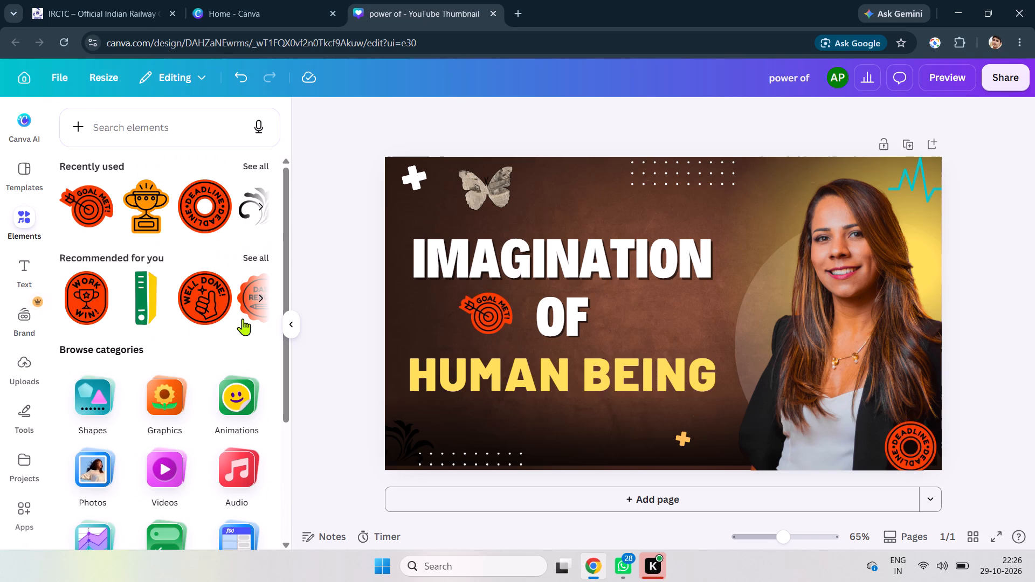
{"action": "left_click", "coordinate": [262, 297]}
{"action": "left_click", "coordinate": [262, 297]}
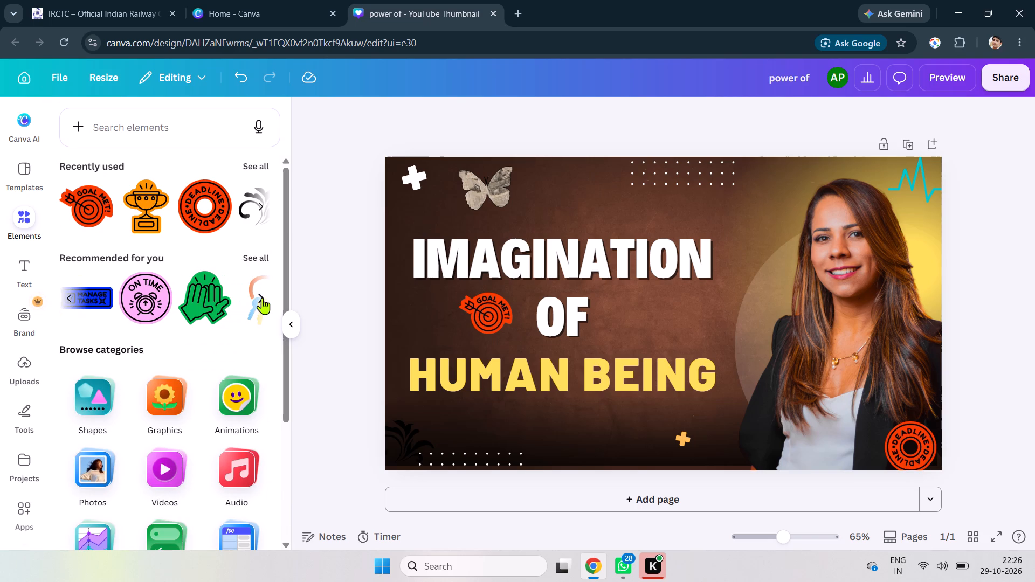
{"action": "left_click", "coordinate": [262, 297]}
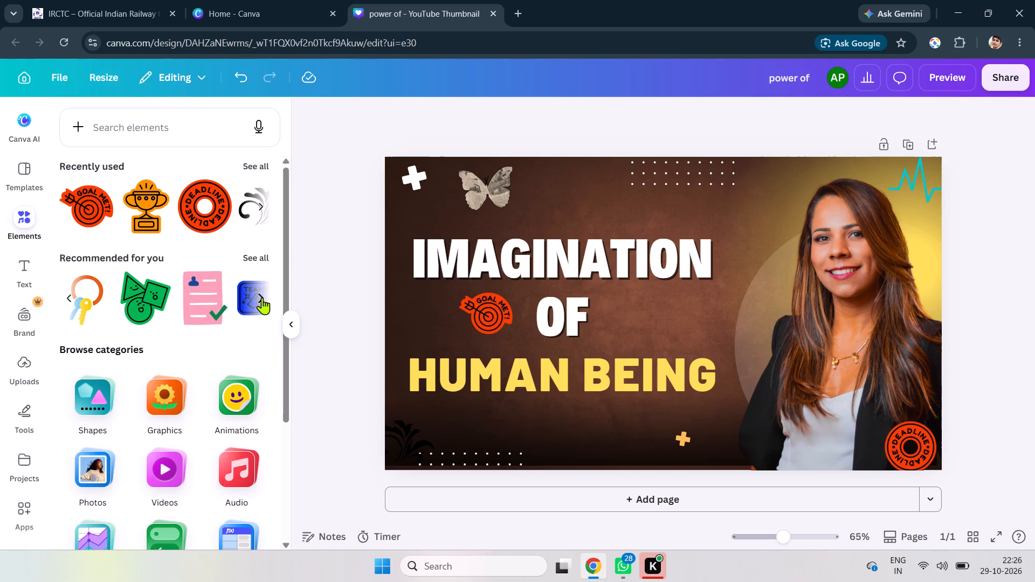
{"action": "left_click", "coordinate": [262, 297]}
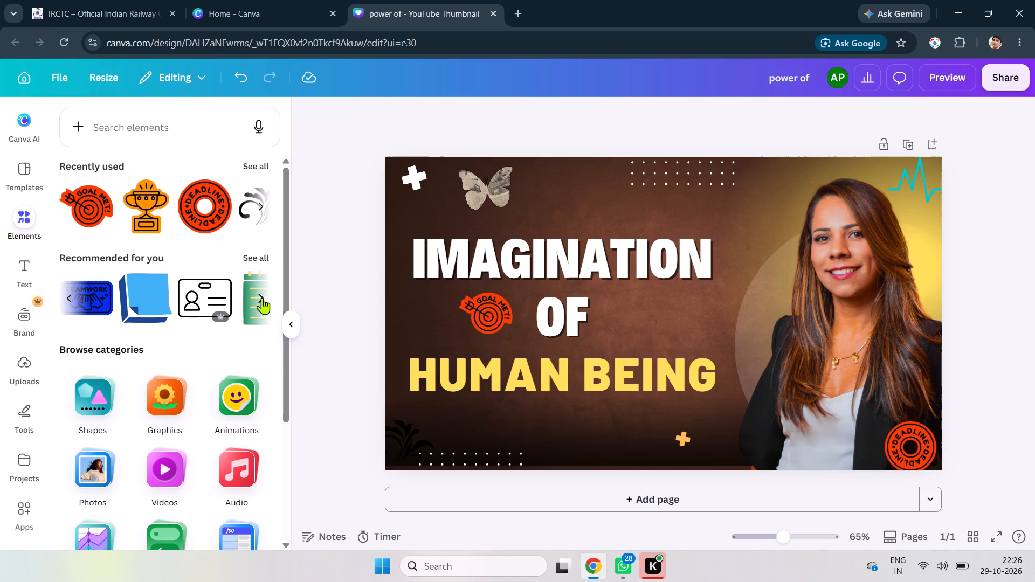
{"action": "left_click", "coordinate": [262, 297]}
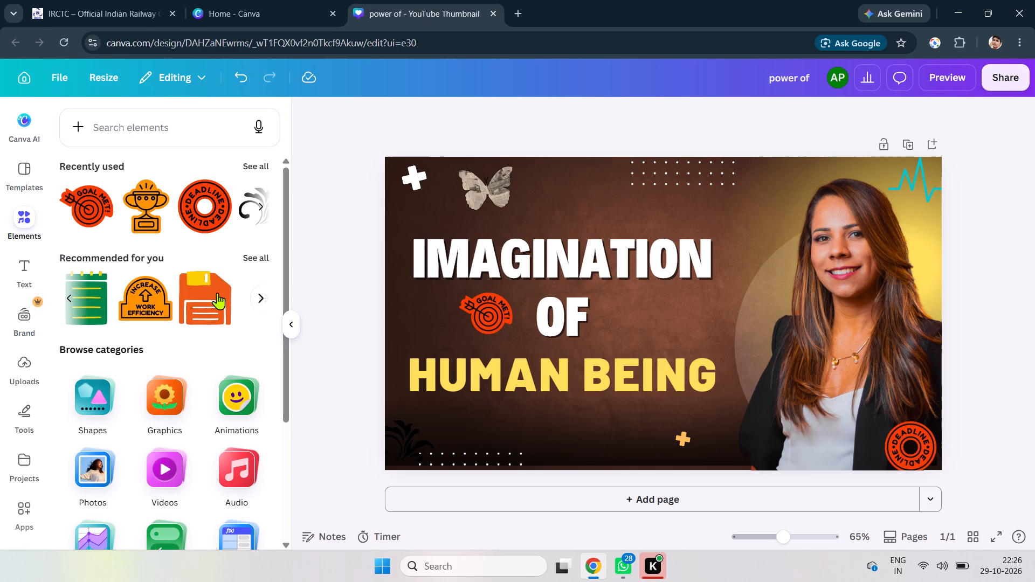
{"action": "scroll", "coordinate": [204, 292], "scroll_direction": "up", "scroll_amount": 1}
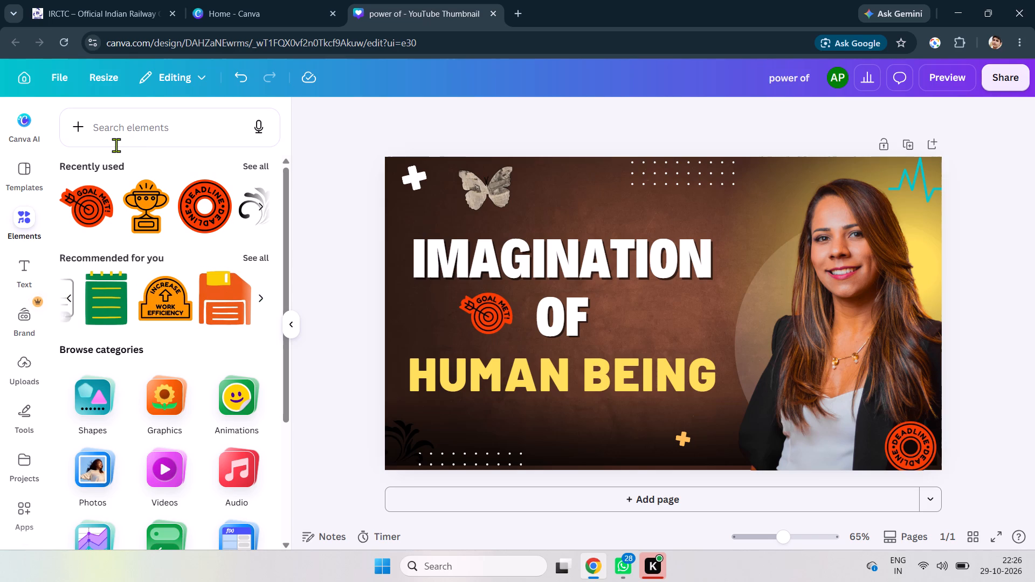
{"action": "scroll", "coordinate": [116, 145], "scroll_direction": "down", "scroll_amount": 1}
{"action": "scroll", "coordinate": [156, 295], "scroll_direction": "up", "scroll_amount": 1}
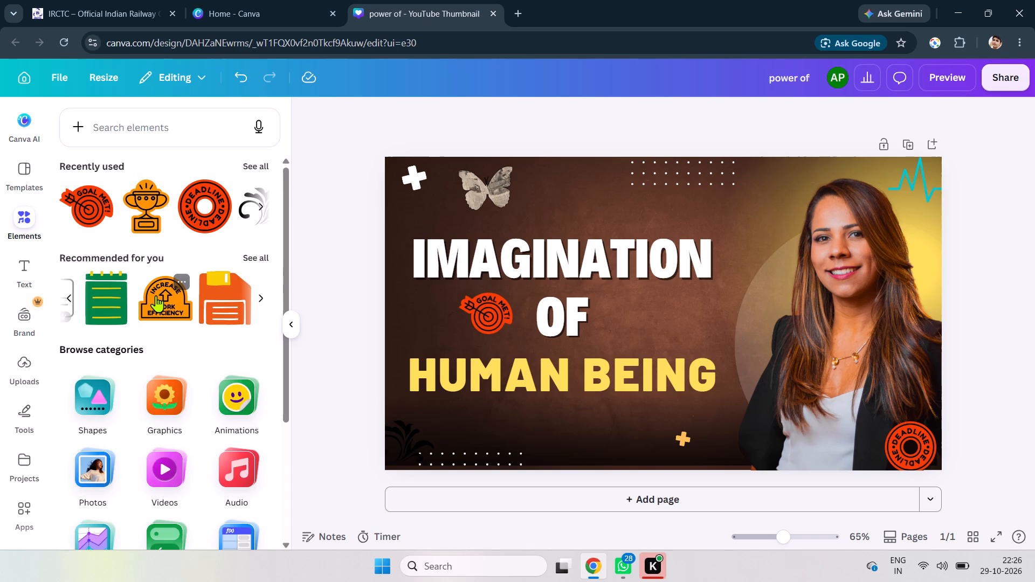
Collapse the Elements library and preview the thumbnail, replaying it from the start before returning to the editor.
{"action": "left_click", "coordinate": [25, 211]}
{"action": "left_click", "coordinate": [25, 211]}
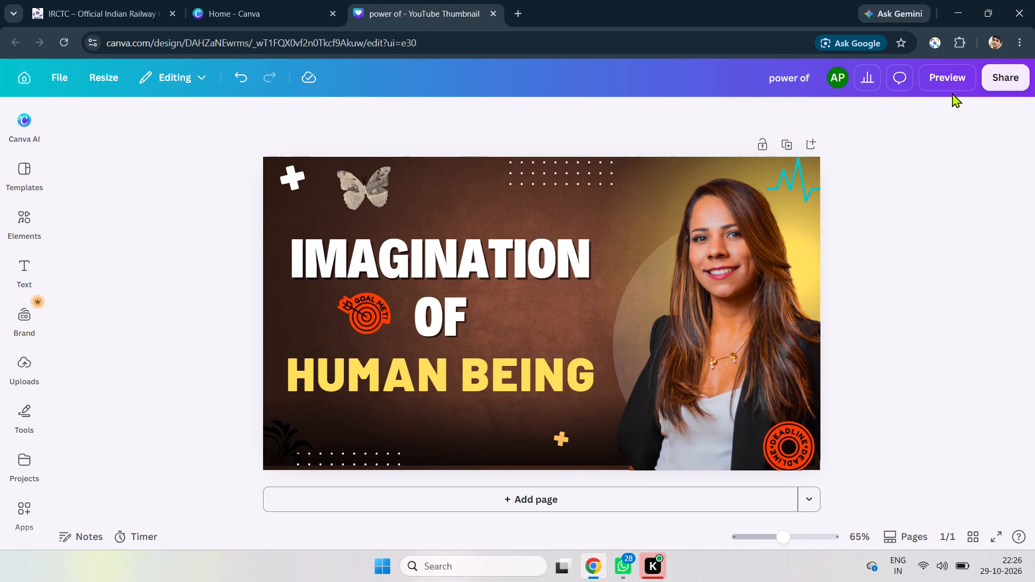
{"action": "left_click", "coordinate": [943, 77]}
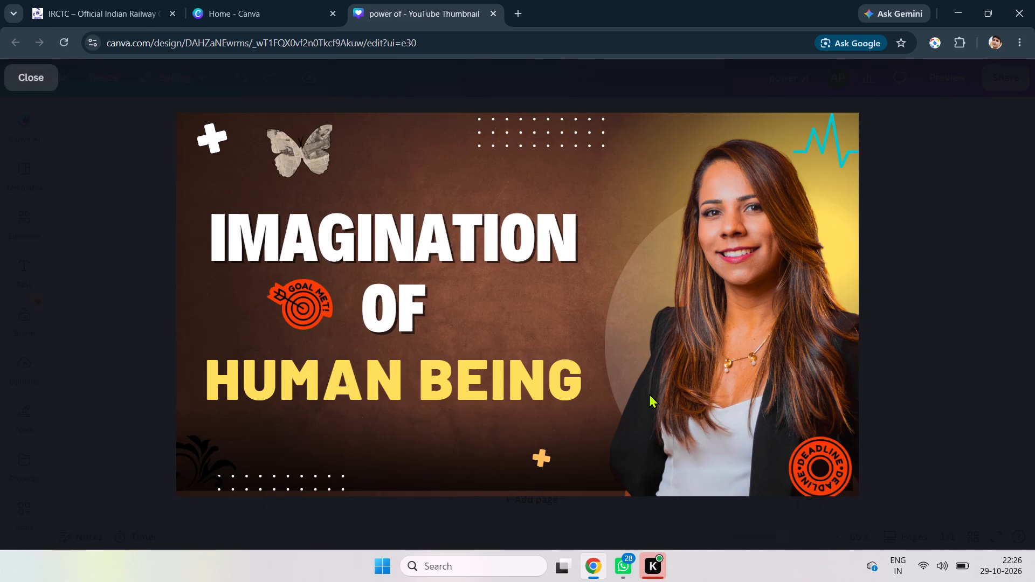
{"action": "left_click", "coordinate": [510, 309]}
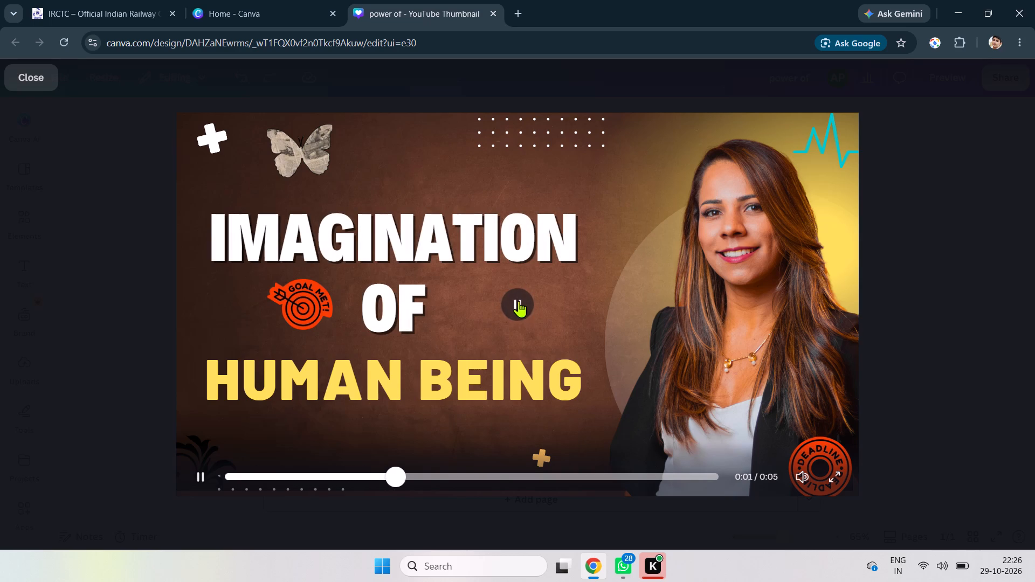
{"action": "left_click", "coordinate": [230, 474]}
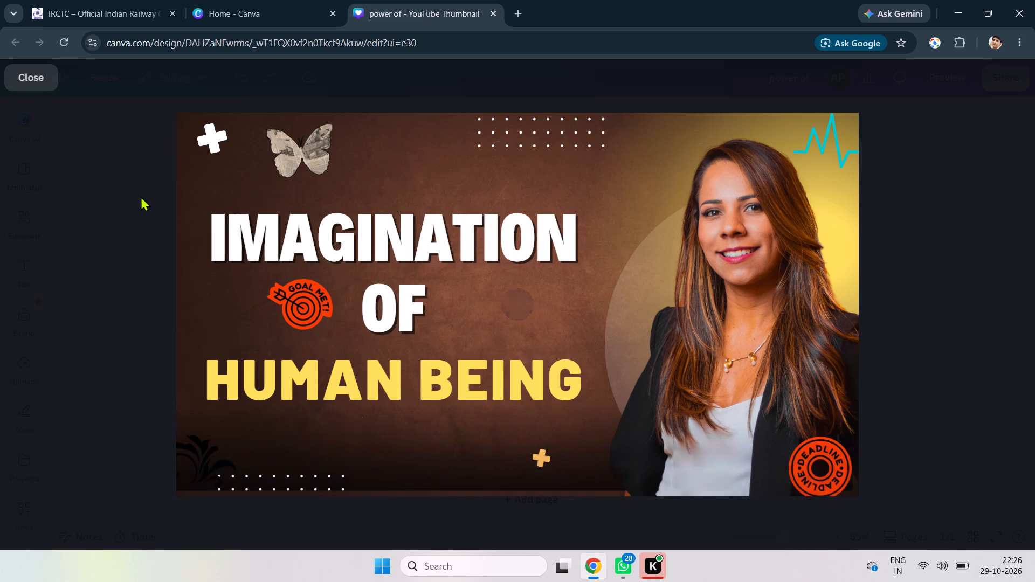
{"action": "left_click", "coordinate": [31, 73]}
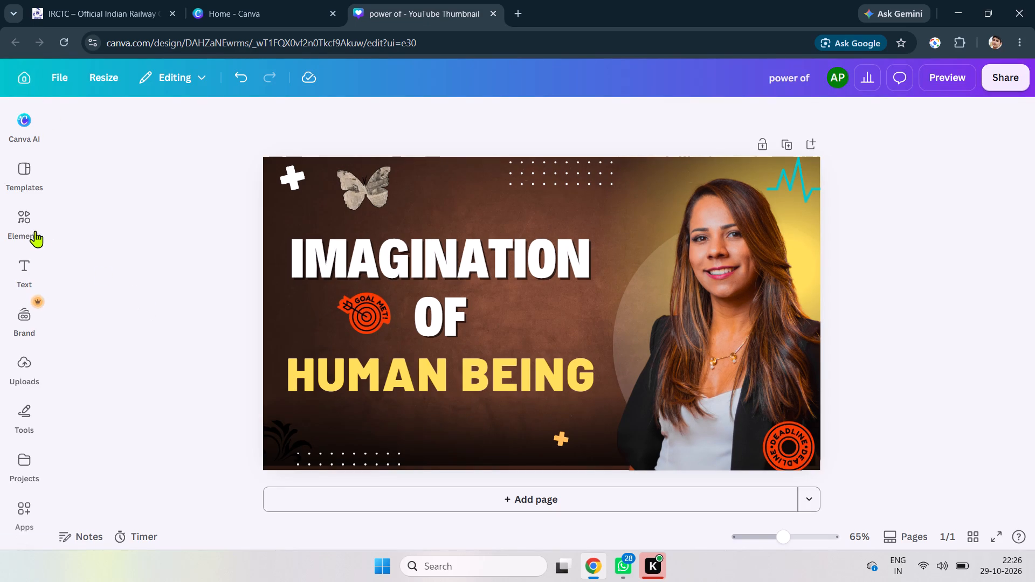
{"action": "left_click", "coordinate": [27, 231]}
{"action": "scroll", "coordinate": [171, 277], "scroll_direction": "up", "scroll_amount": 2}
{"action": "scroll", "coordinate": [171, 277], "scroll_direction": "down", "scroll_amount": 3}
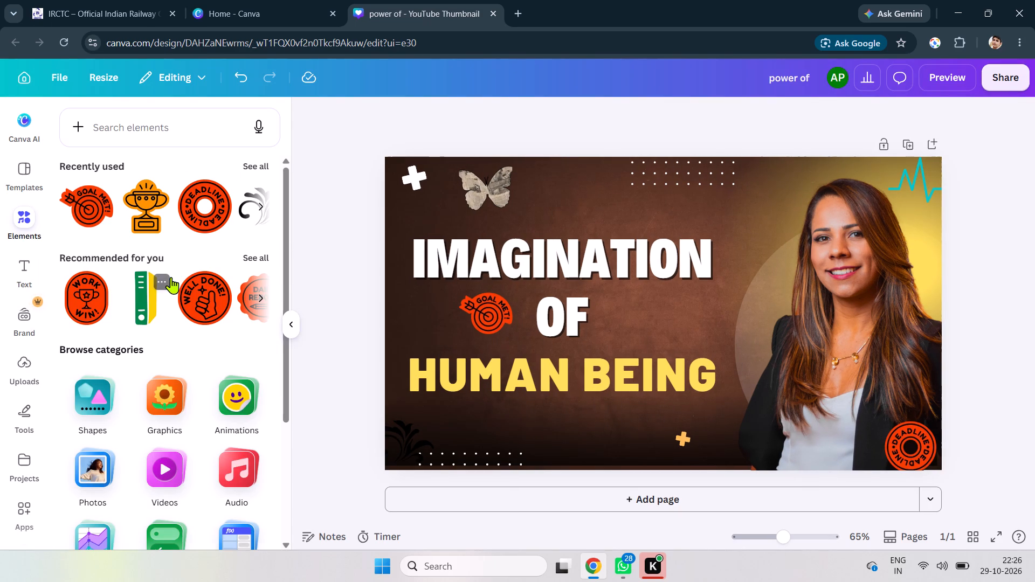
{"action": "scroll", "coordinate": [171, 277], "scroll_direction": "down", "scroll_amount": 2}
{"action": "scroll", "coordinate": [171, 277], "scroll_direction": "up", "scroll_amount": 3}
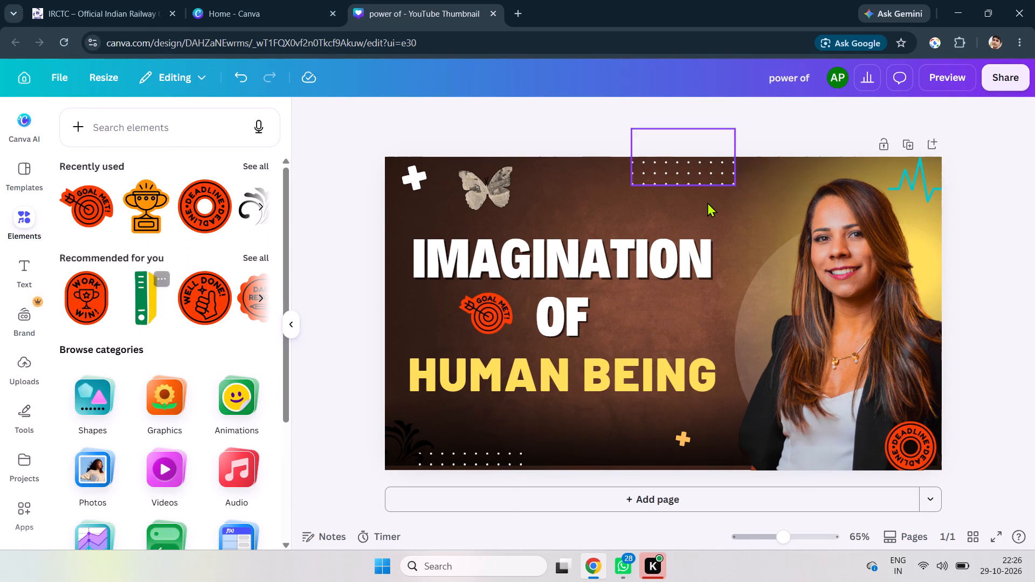
Look through all the ways to share and publish the design, including the save, social and messaging options.
{"action": "left_click", "coordinate": [1013, 74]}
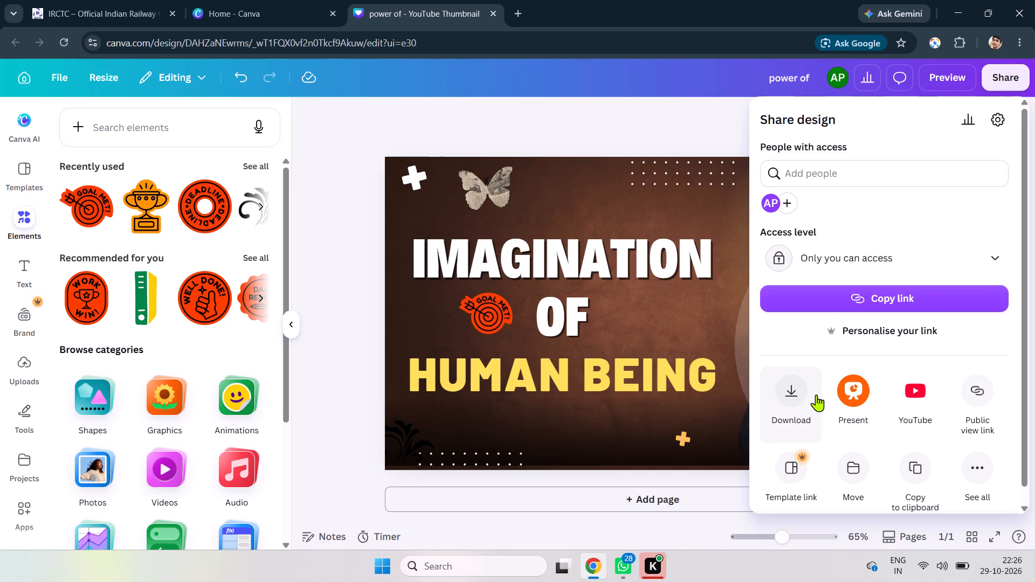
{"action": "scroll", "coordinate": [843, 435], "scroll_direction": "down", "scroll_amount": 2}
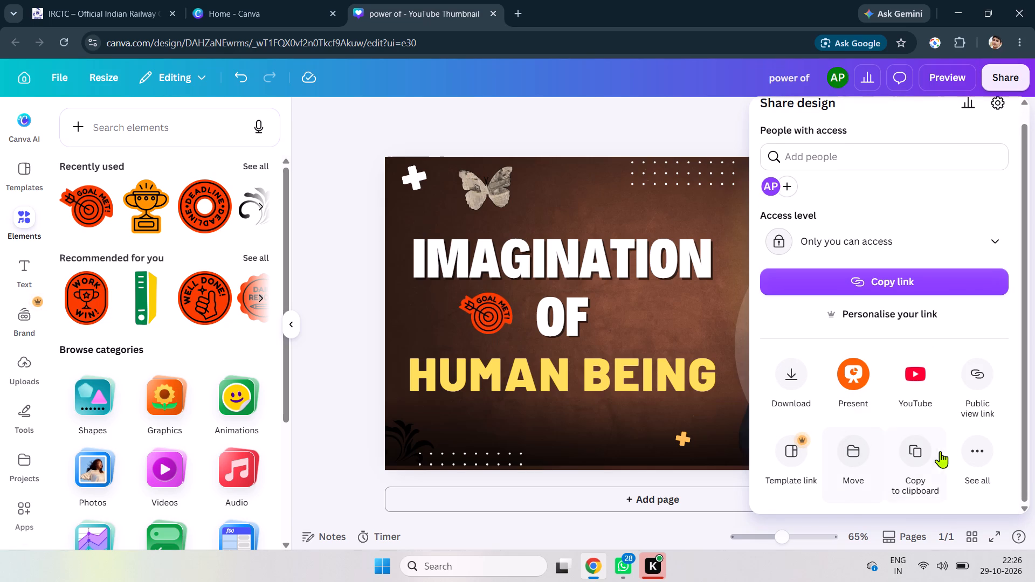
{"action": "left_click", "coordinate": [967, 459]}
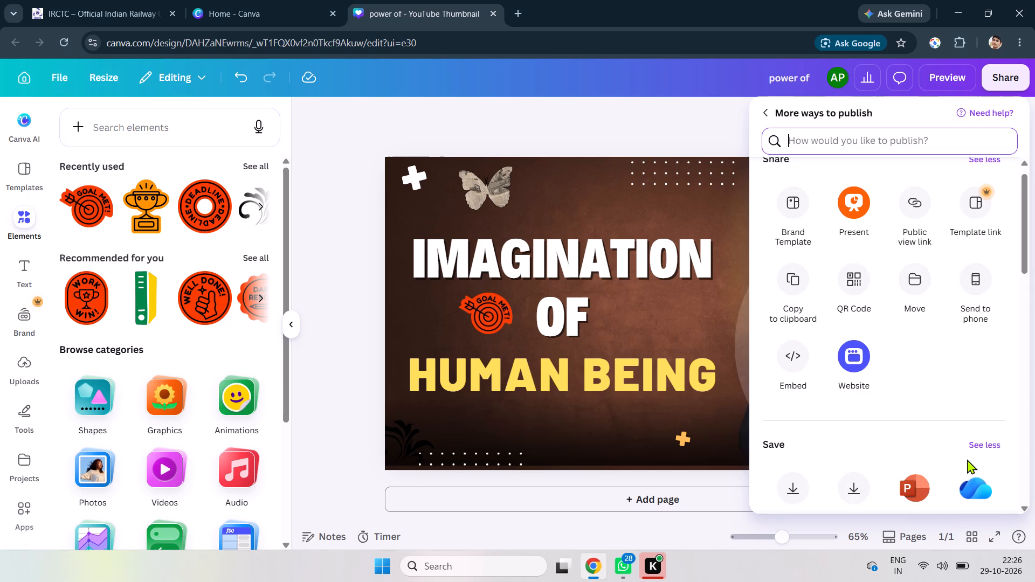
{"action": "scroll", "coordinate": [886, 395], "scroll_direction": "down", "scroll_amount": 1}
{"action": "scroll", "coordinate": [886, 395], "scroll_direction": "up", "scroll_amount": 1}
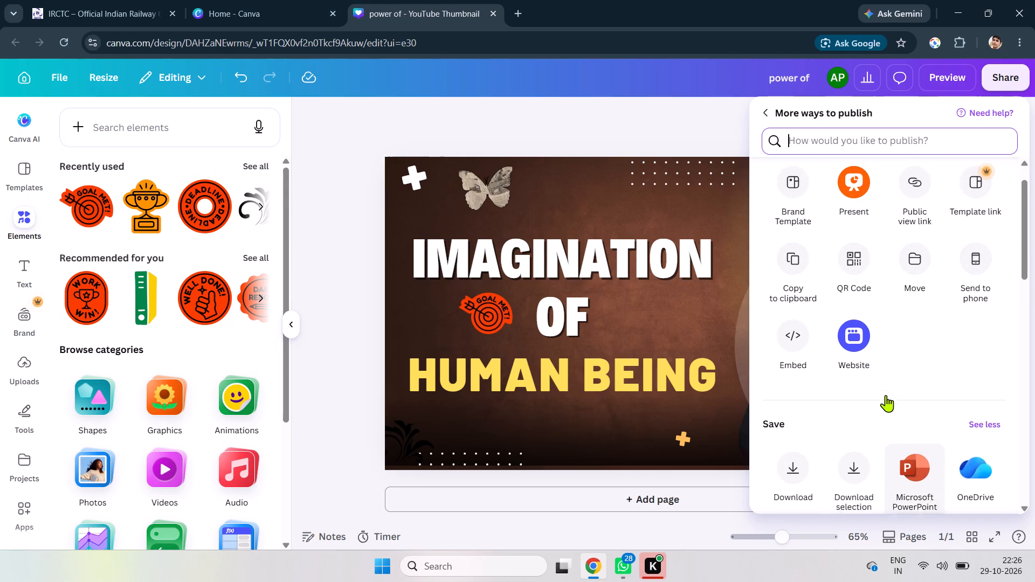
{"action": "scroll", "coordinate": [886, 395], "scroll_direction": "up", "scroll_amount": 1}
{"action": "scroll", "coordinate": [886, 395], "scroll_direction": "down", "scroll_amount": 5}
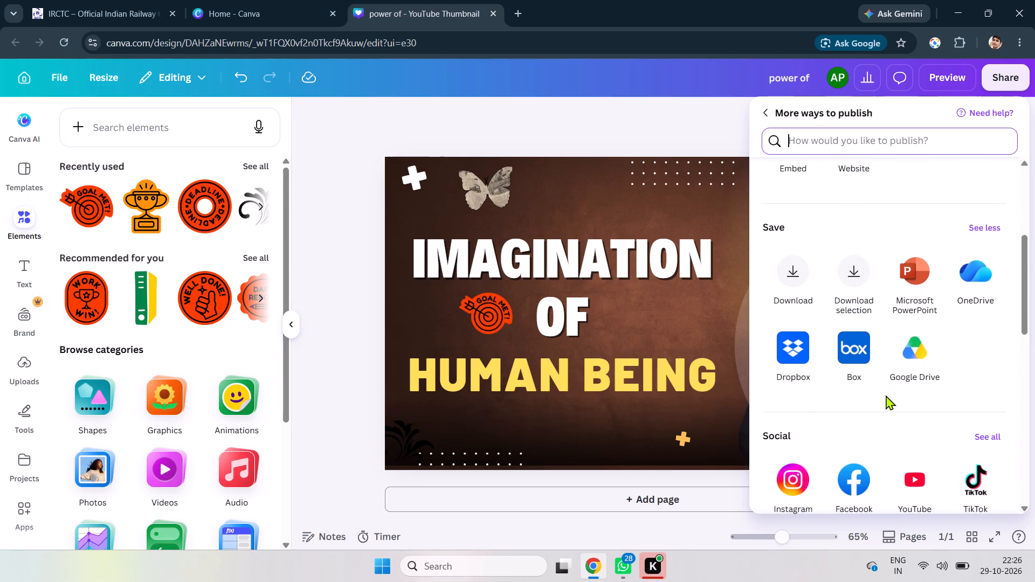
{"action": "scroll", "coordinate": [886, 395], "scroll_direction": "down", "scroll_amount": 6}
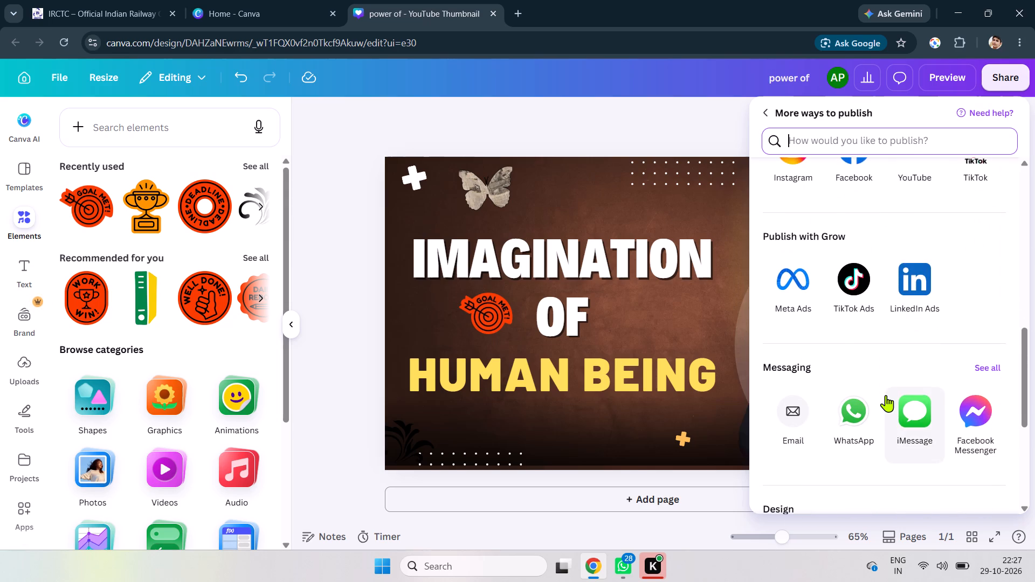
{"action": "scroll", "coordinate": [886, 395], "scroll_direction": "down", "scroll_amount": 3}
{"action": "scroll", "coordinate": [886, 395], "scroll_direction": "up", "scroll_amount": 7}
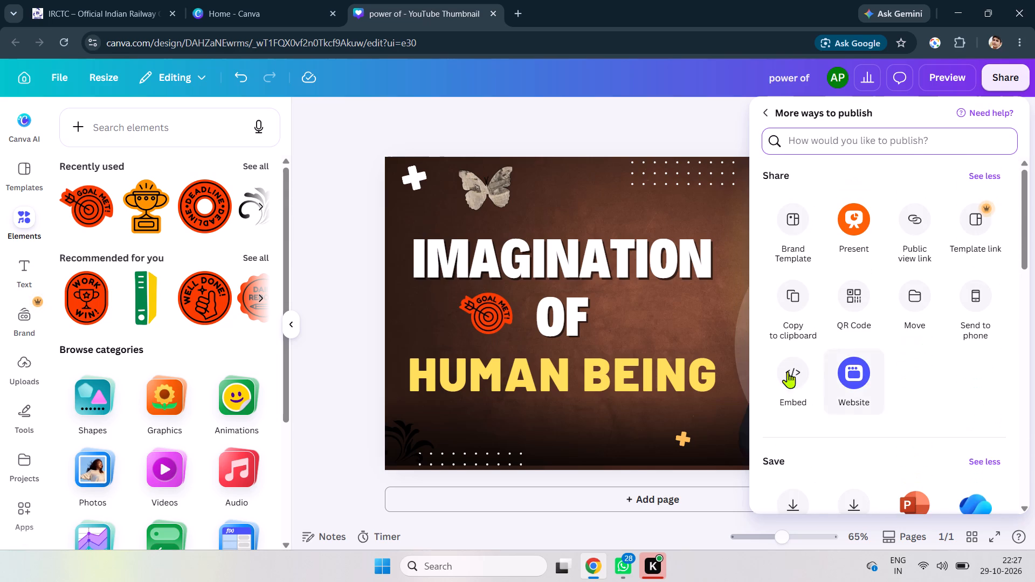
Download the thumbnail as a PNG file, keeping the default size and quality.
{"action": "scroll", "coordinate": [810, 434], "scroll_direction": "down", "scroll_amount": 1}
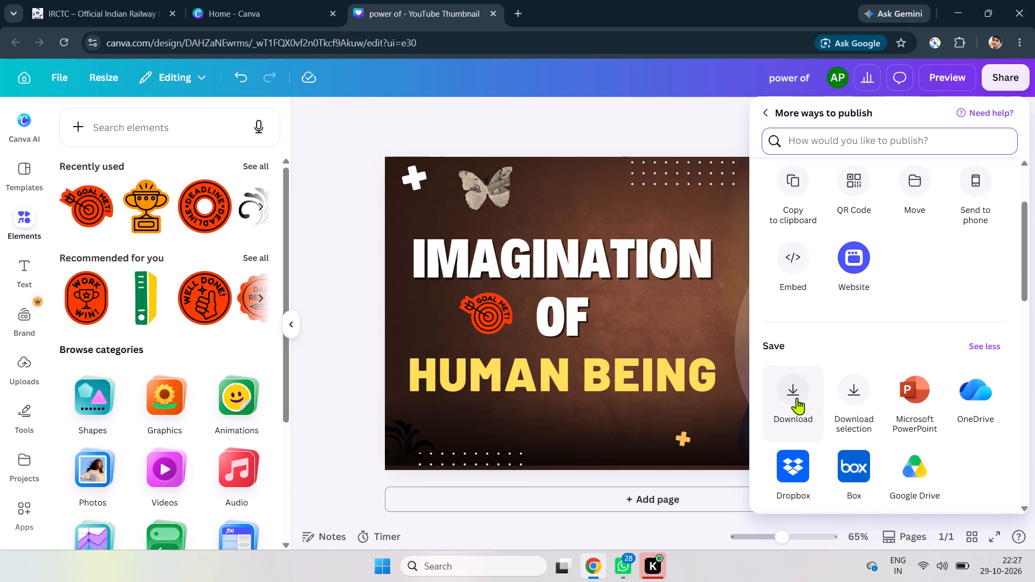
{"action": "left_click", "coordinate": [797, 398]}
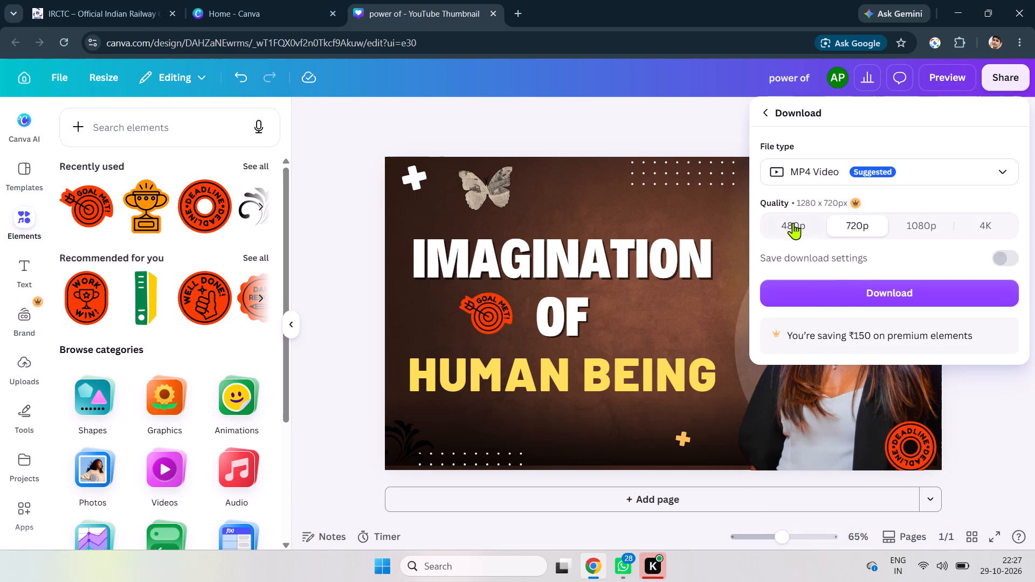
{"action": "left_click", "coordinate": [1004, 175]}
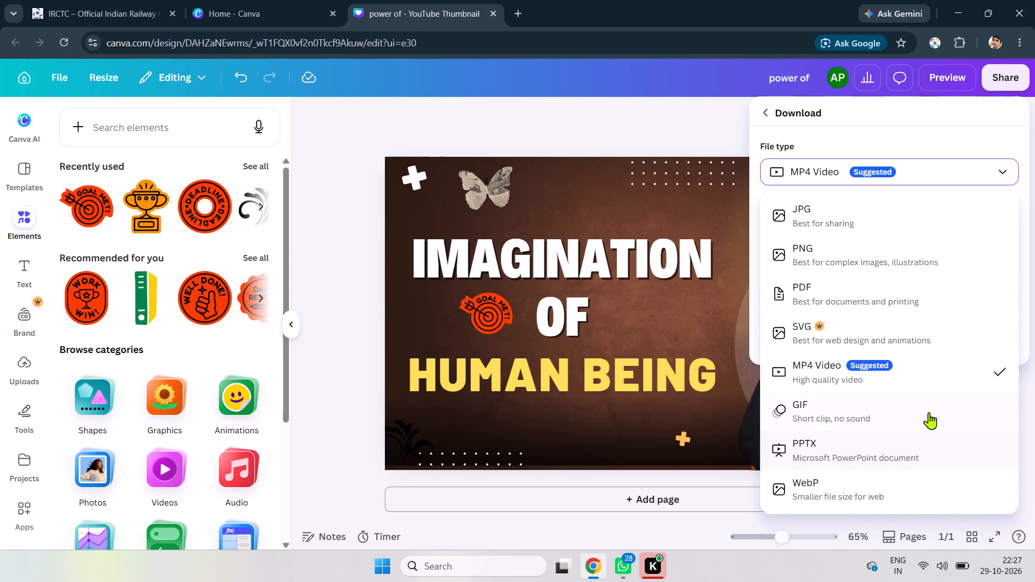
{"action": "left_click", "coordinate": [894, 267]}
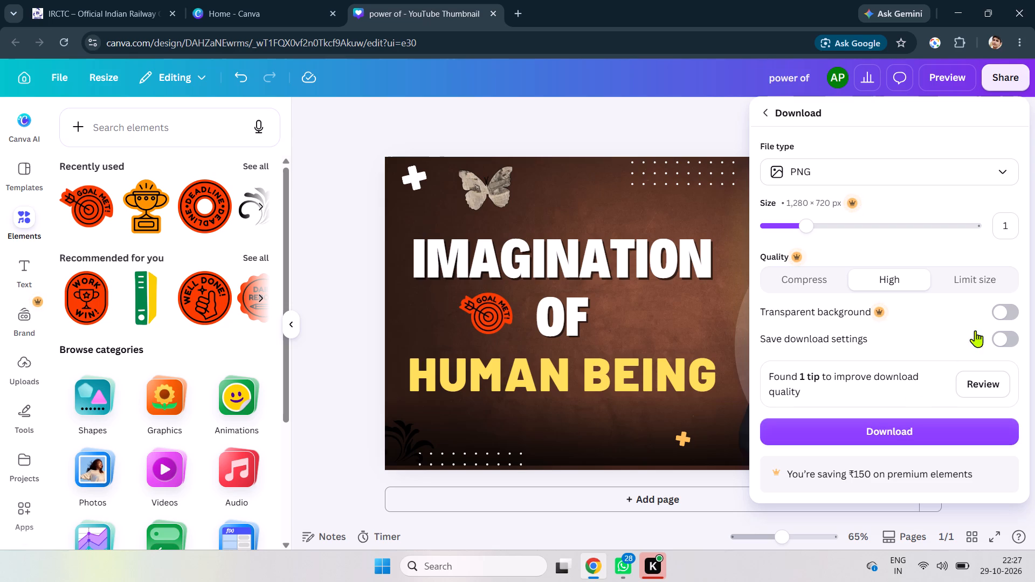
{"action": "left_click", "coordinate": [1002, 324]}
{"action": "left_click", "coordinate": [922, 427]}
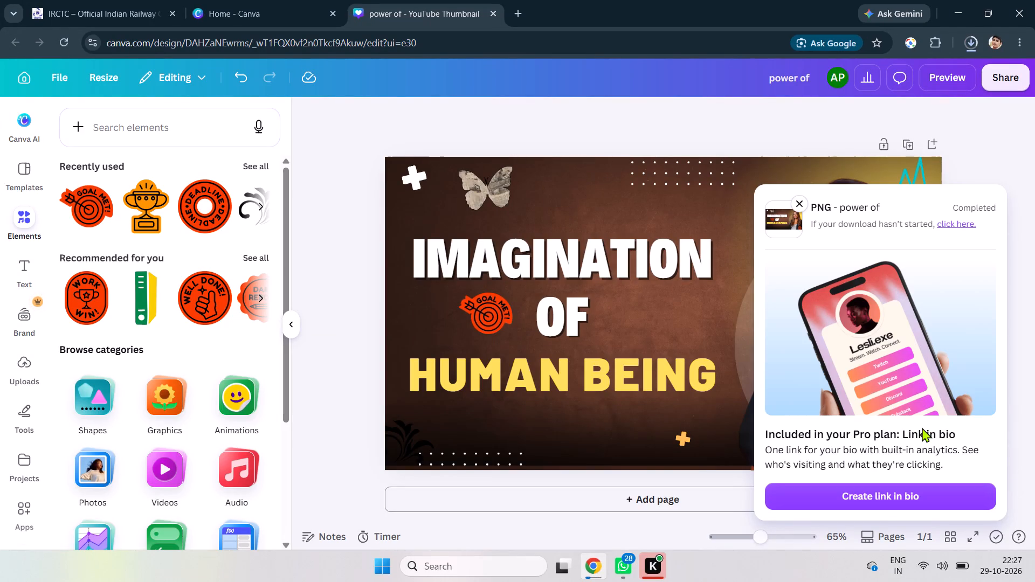
Open the downloaded power of.png in the image viewer, inspect it zoomed in, check its open-with options and close it.
{"action": "left_click", "coordinate": [797, 163]}
{"action": "left_click", "coordinate": [961, 39]}
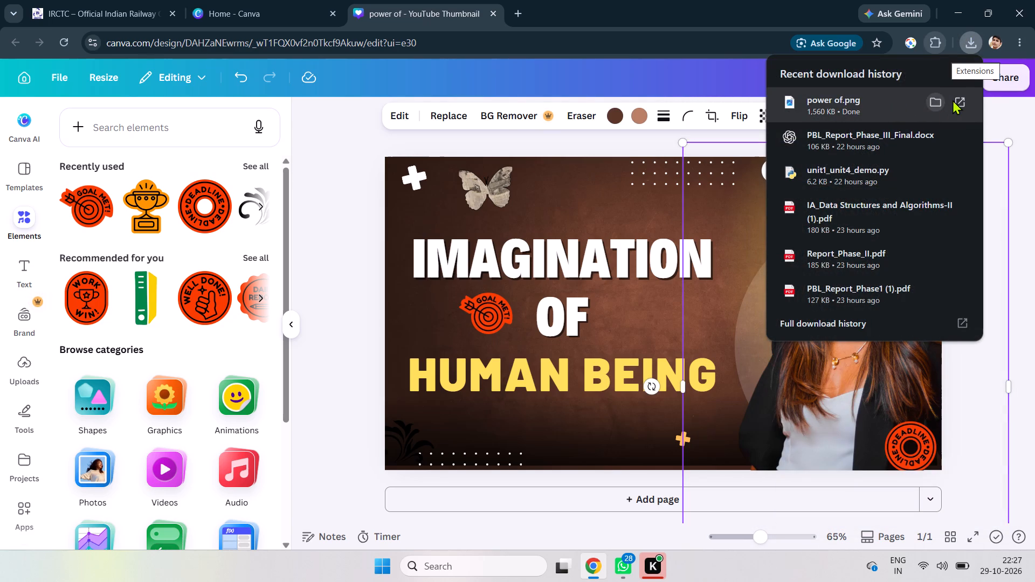
{"action": "left_click", "coordinate": [955, 100]}
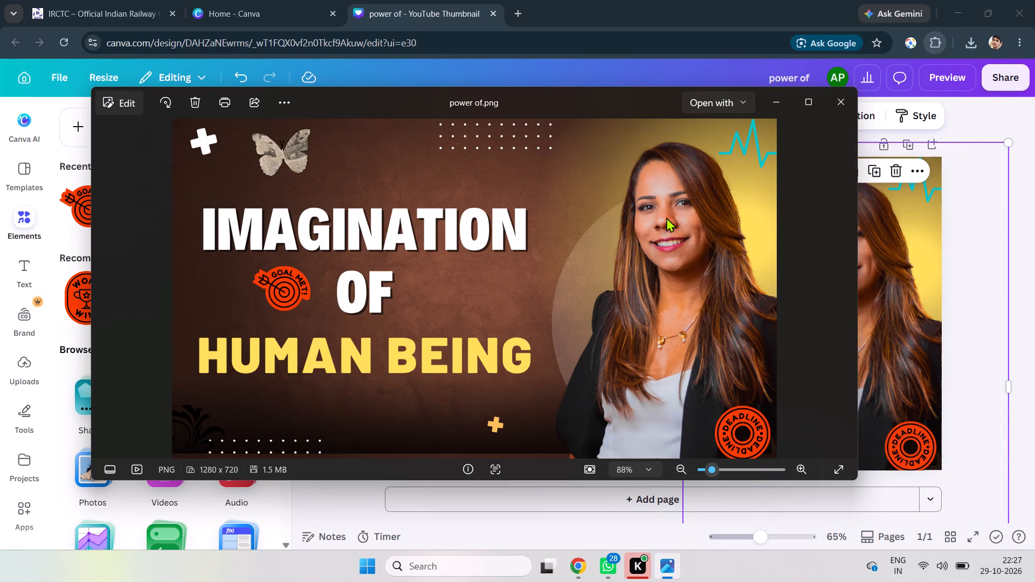
{"action": "scroll", "coordinate": [666, 217], "scroll_direction": "down", "scroll_amount": 1}
{"action": "scroll", "coordinate": [666, 217], "scroll_direction": "up", "scroll_amount": 2}
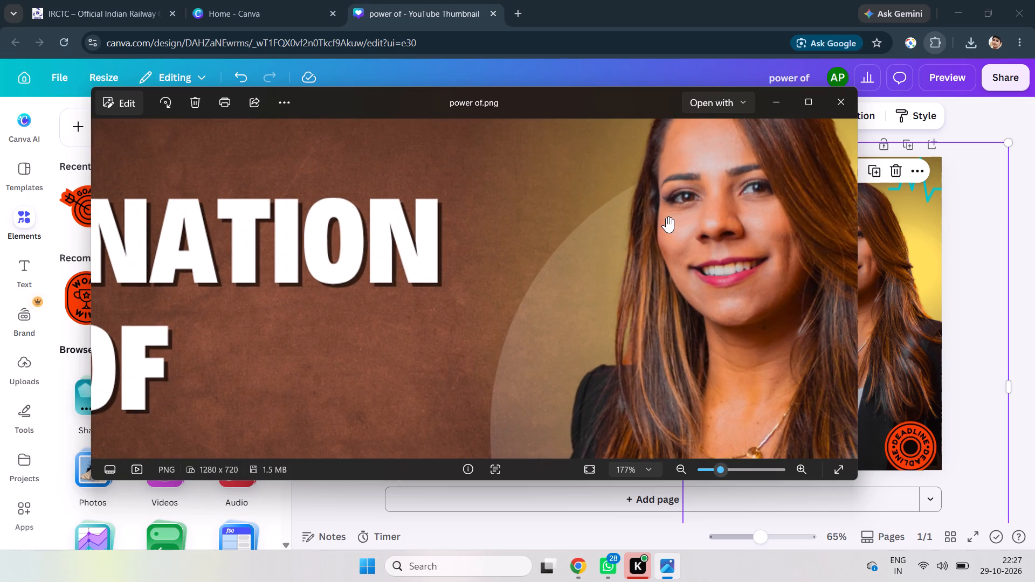
{"action": "right_click", "coordinate": [666, 217]}
{"action": "right_click", "coordinate": [666, 217]}
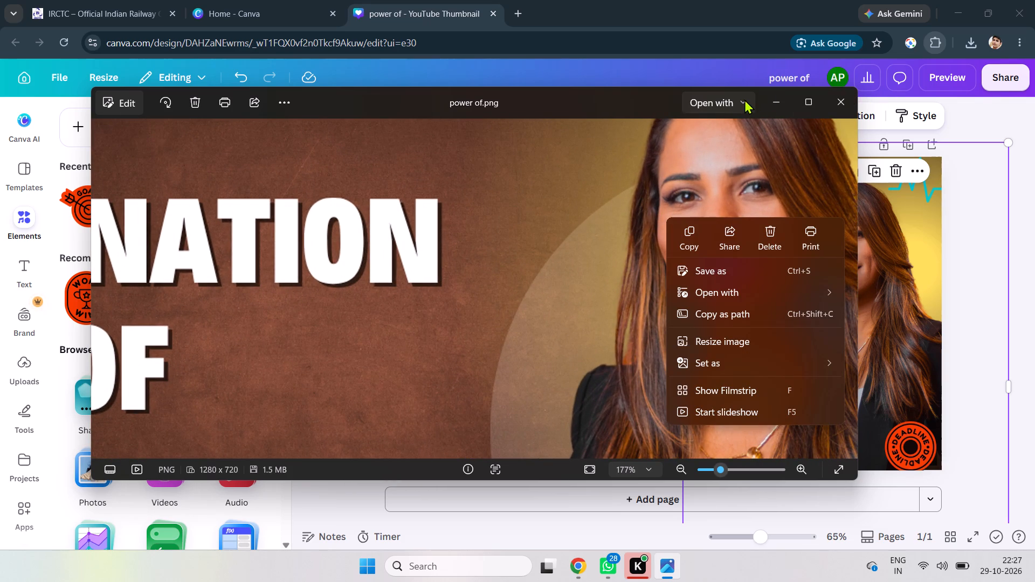
{"action": "left_click", "coordinate": [742, 99]}
{"action": "left_click", "coordinate": [742, 99]}
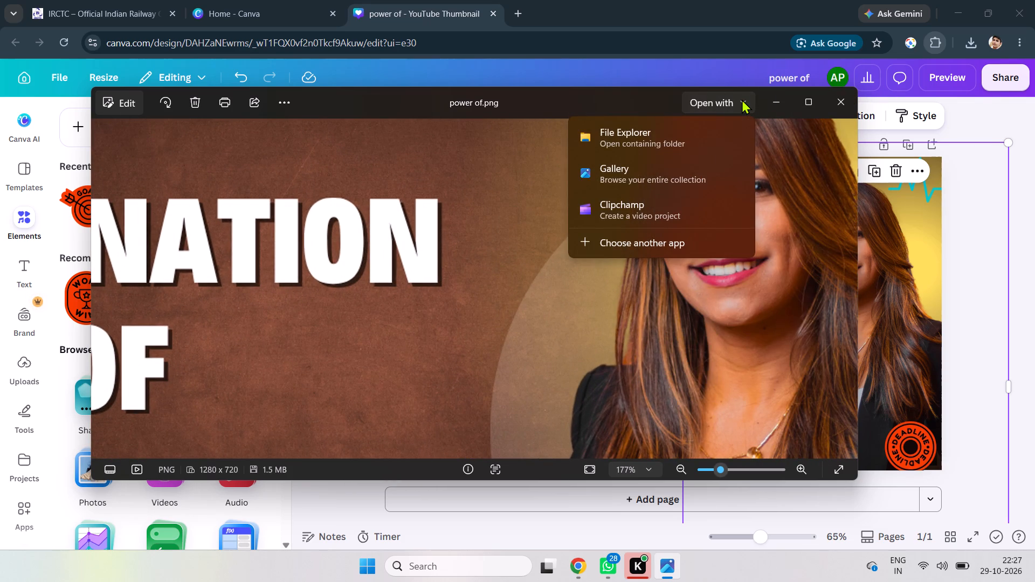
{"action": "left_click", "coordinate": [742, 99]}
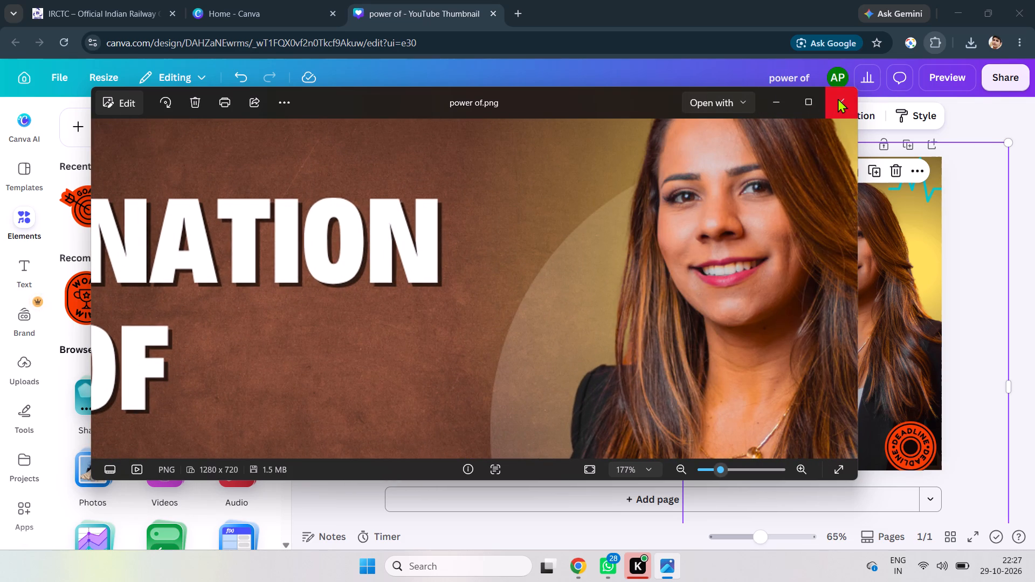
{"action": "left_click", "coordinate": [840, 104]}
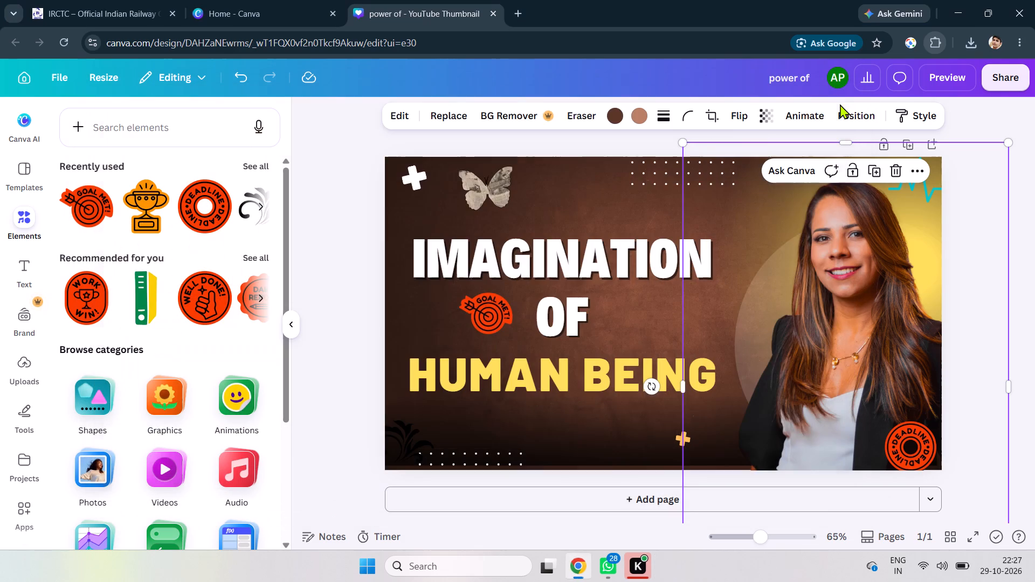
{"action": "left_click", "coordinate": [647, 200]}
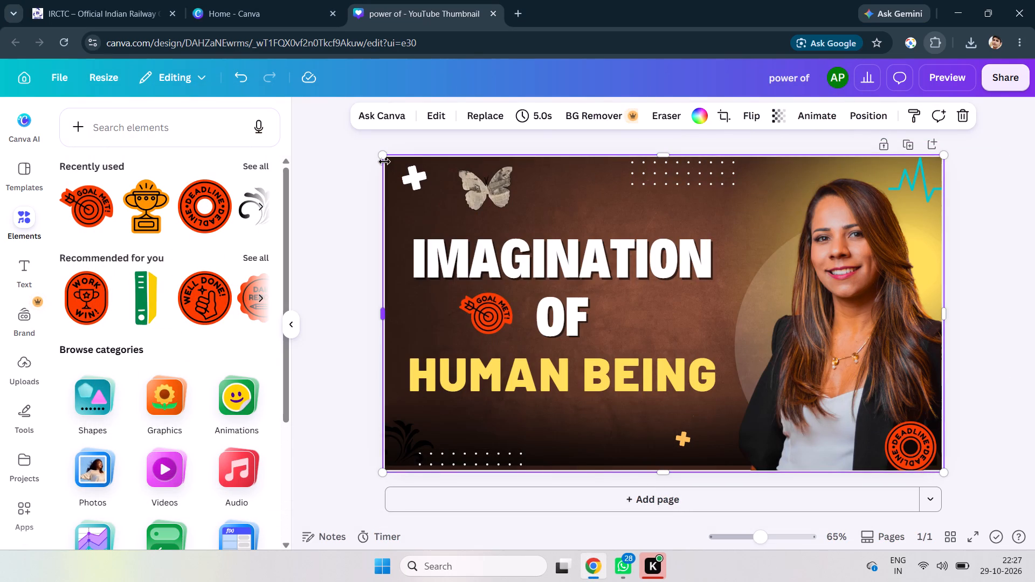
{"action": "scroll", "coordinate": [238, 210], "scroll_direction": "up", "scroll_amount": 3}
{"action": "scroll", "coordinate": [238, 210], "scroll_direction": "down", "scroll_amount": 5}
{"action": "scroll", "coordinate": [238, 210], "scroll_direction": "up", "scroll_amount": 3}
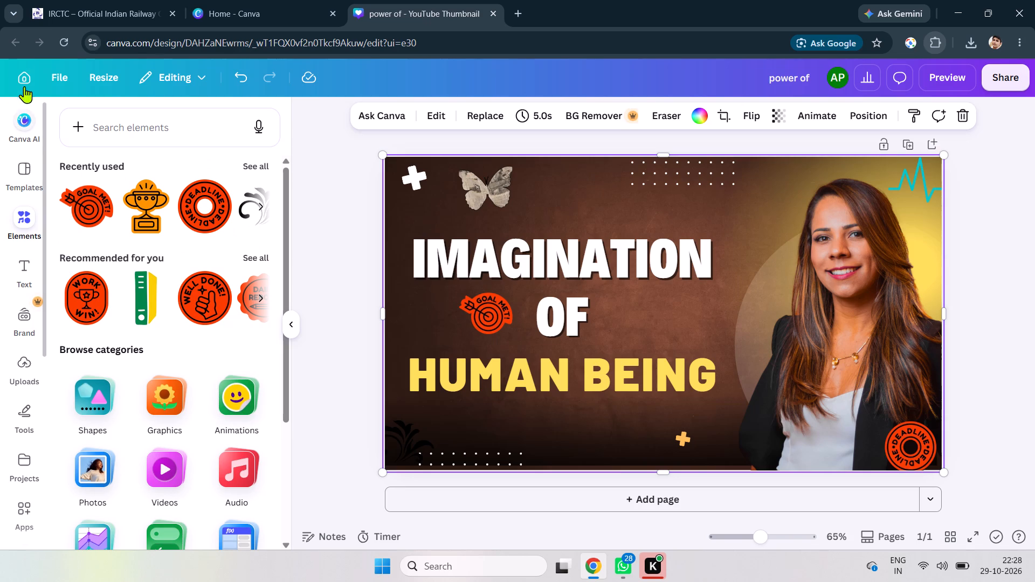
Leave the thumbnail editor for the home page and look through the recent designs.
{"action": "left_click", "coordinate": [27, 81]}
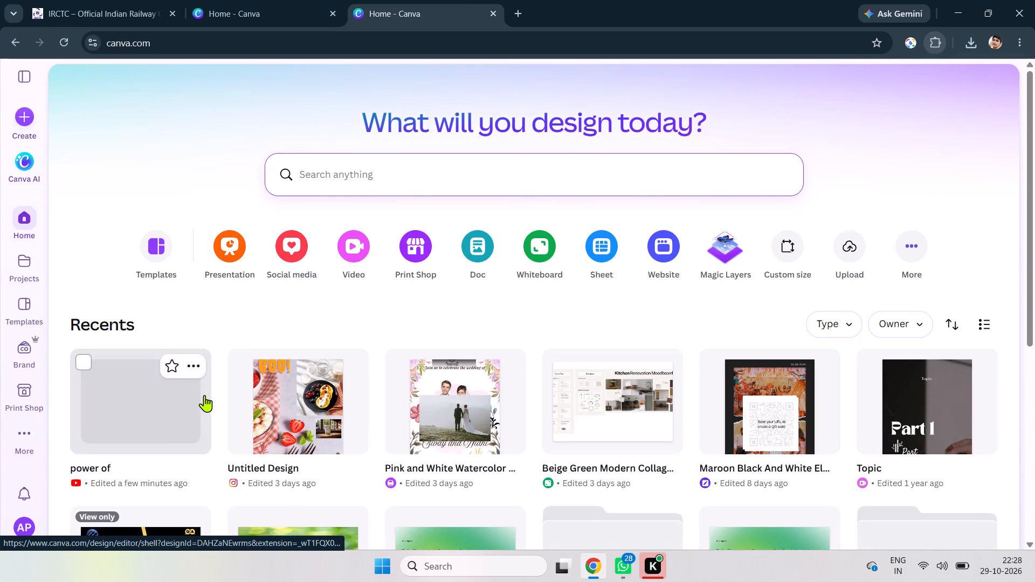
{"action": "scroll", "coordinate": [204, 395], "scroll_direction": "down", "scroll_amount": 4}
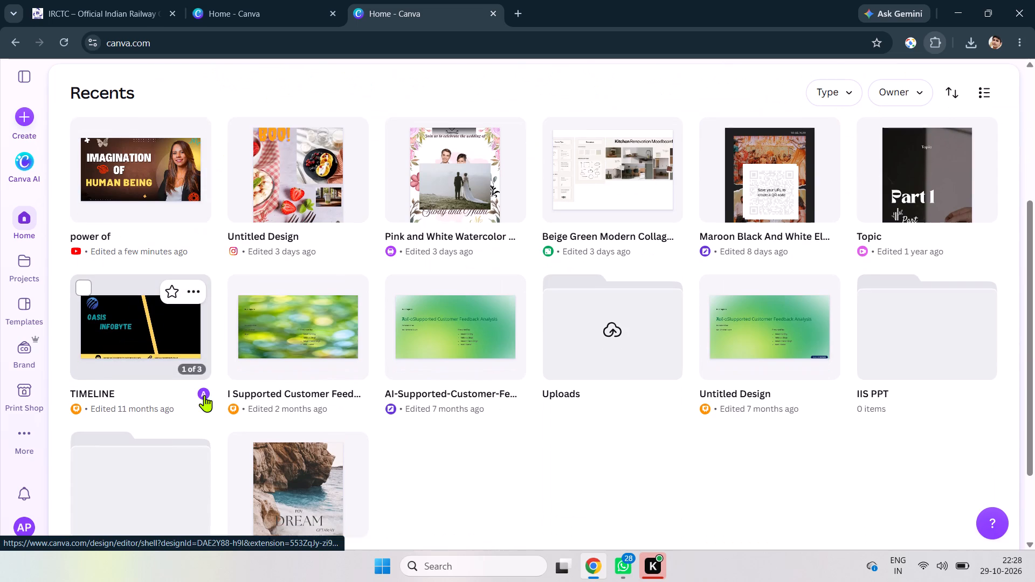
{"action": "scroll", "coordinate": [204, 395], "scroll_direction": "down", "scroll_amount": 3}
{"action": "scroll", "coordinate": [204, 395], "scroll_direction": "up", "scroll_amount": 7}
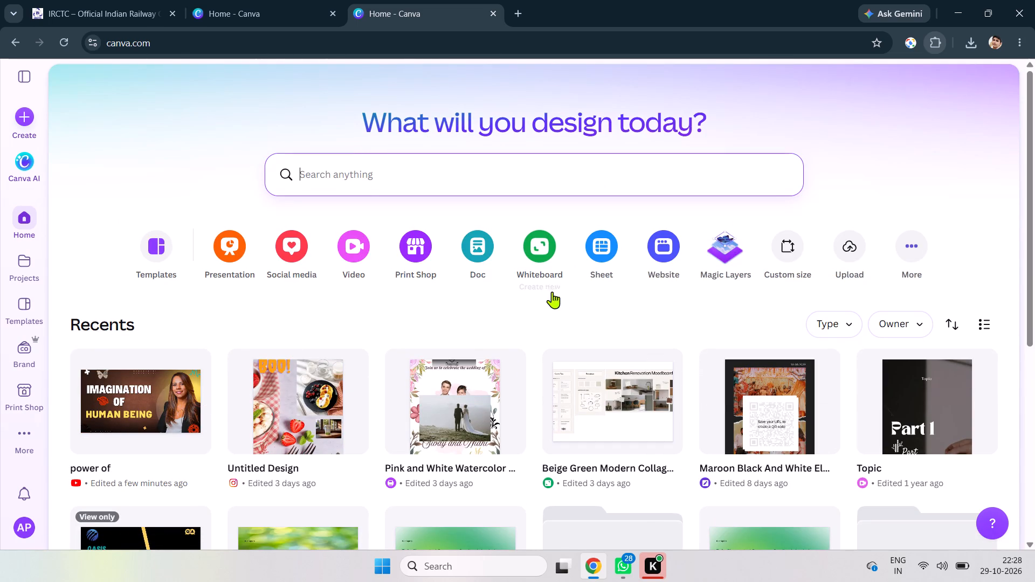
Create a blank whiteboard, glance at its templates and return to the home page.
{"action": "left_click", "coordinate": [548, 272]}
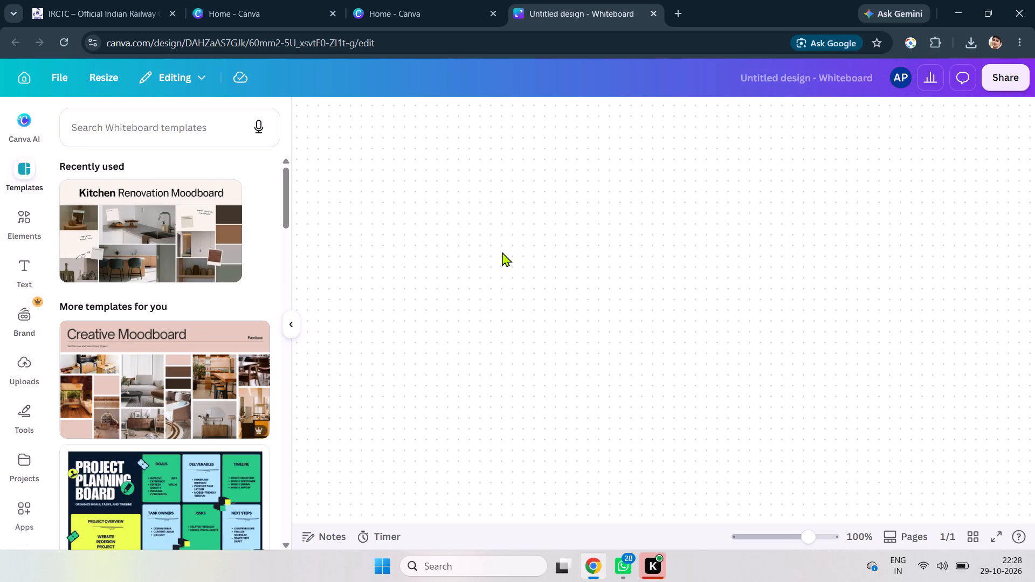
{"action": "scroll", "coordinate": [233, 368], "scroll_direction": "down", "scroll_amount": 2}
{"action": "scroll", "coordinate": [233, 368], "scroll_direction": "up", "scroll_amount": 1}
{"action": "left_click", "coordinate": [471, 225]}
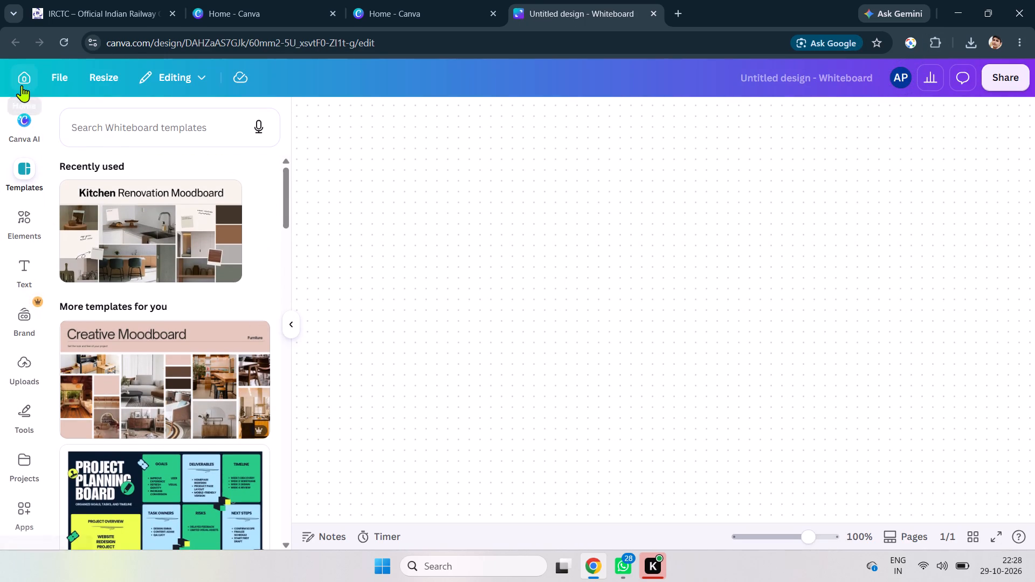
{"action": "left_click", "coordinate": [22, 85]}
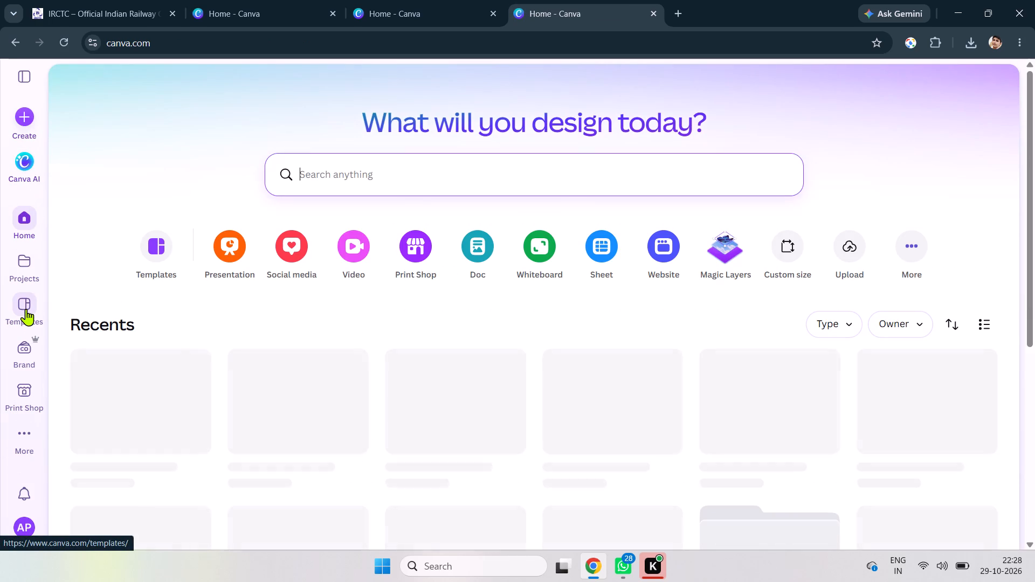
Browse the template categories to Poster, create a blank poster design and select its page.
{"action": "left_click", "coordinate": [26, 309]}
{"action": "left_click", "coordinate": [26, 309]}
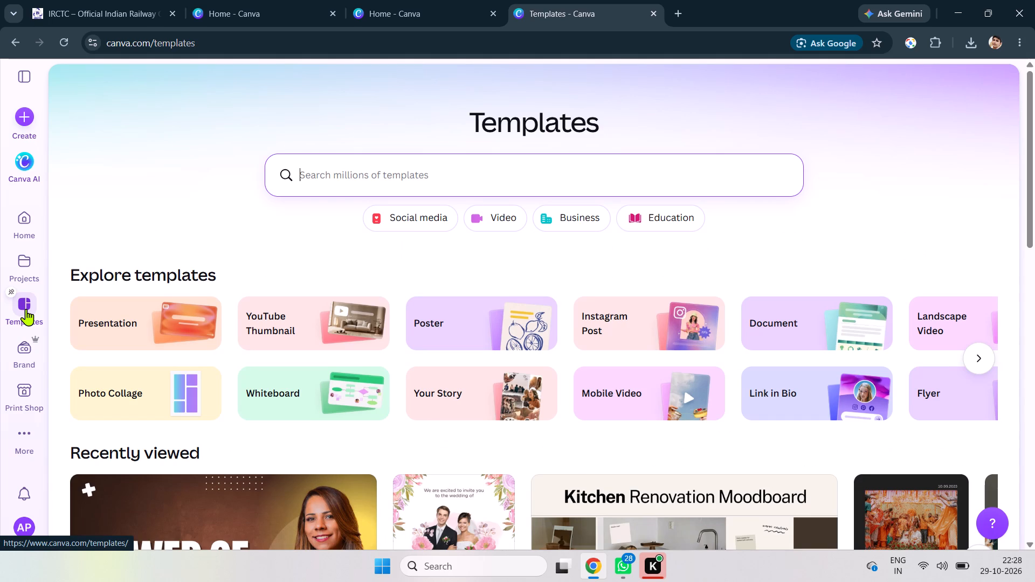
{"action": "left_click", "coordinate": [26, 309]}
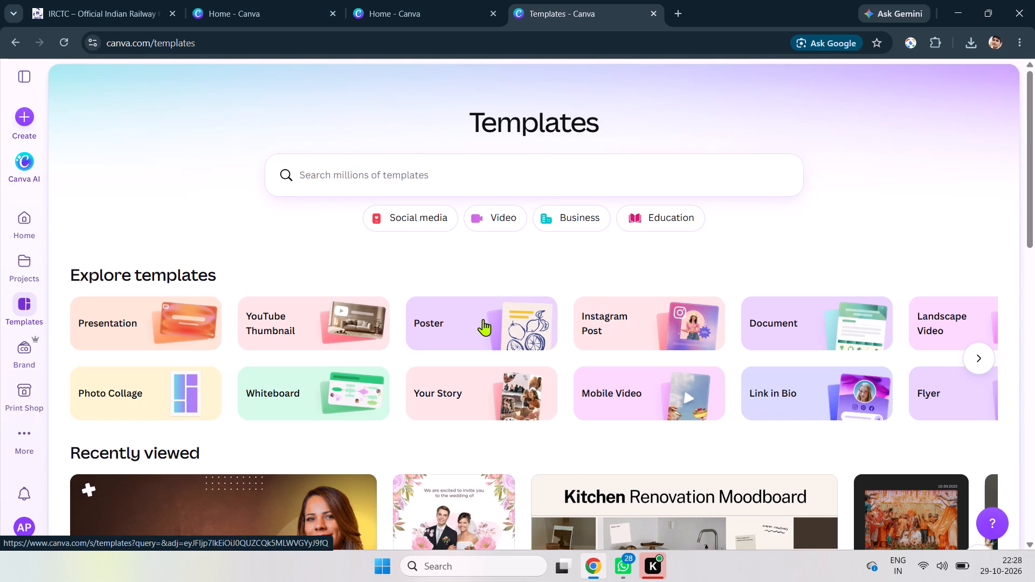
{"action": "left_click", "coordinate": [483, 319]}
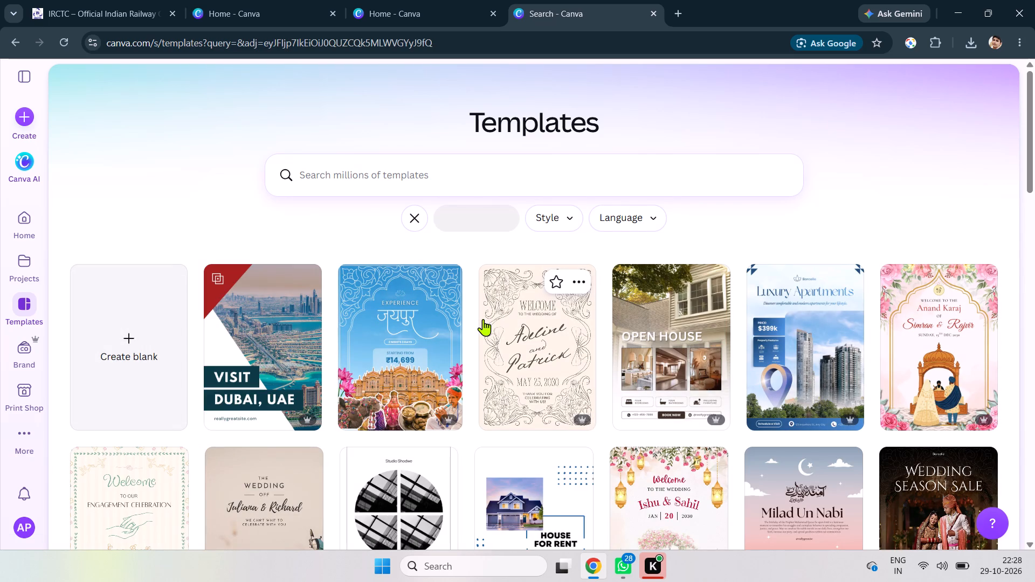
{"action": "left_click", "coordinate": [147, 348]}
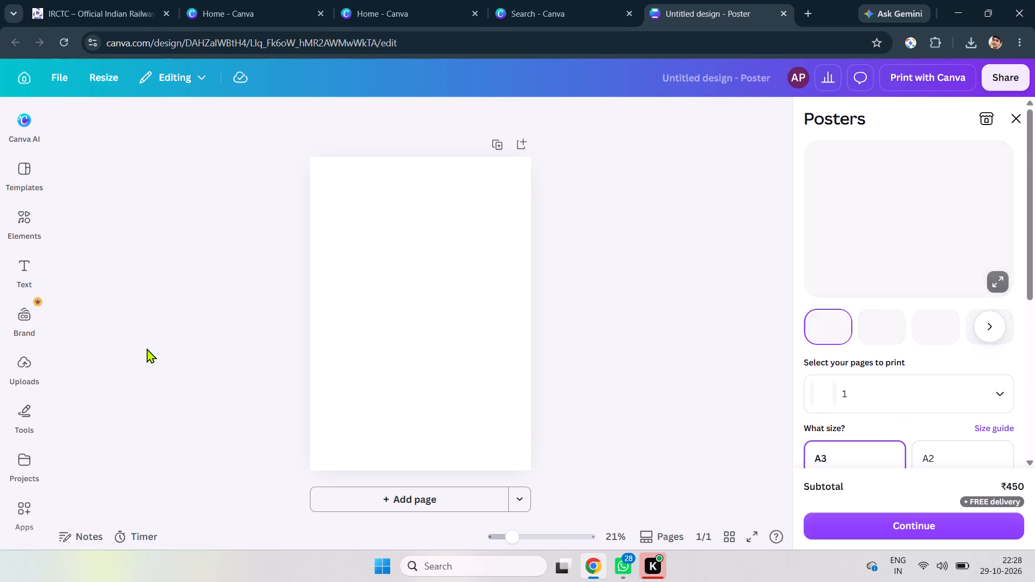
{"action": "left_click", "coordinate": [477, 344]}
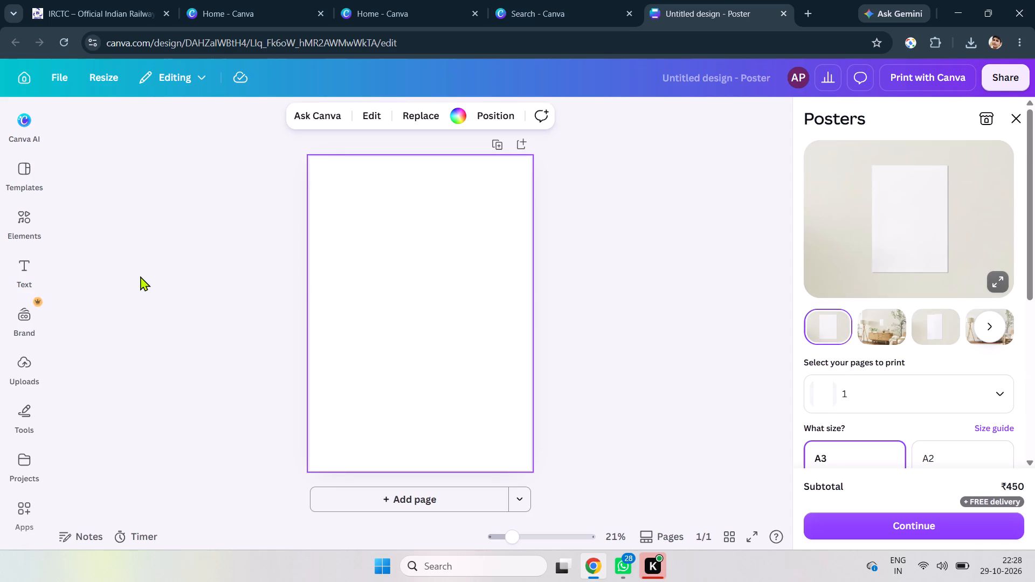
Open the poster template library beside the blank page and activate its template search.
{"action": "left_click", "coordinate": [28, 184]}
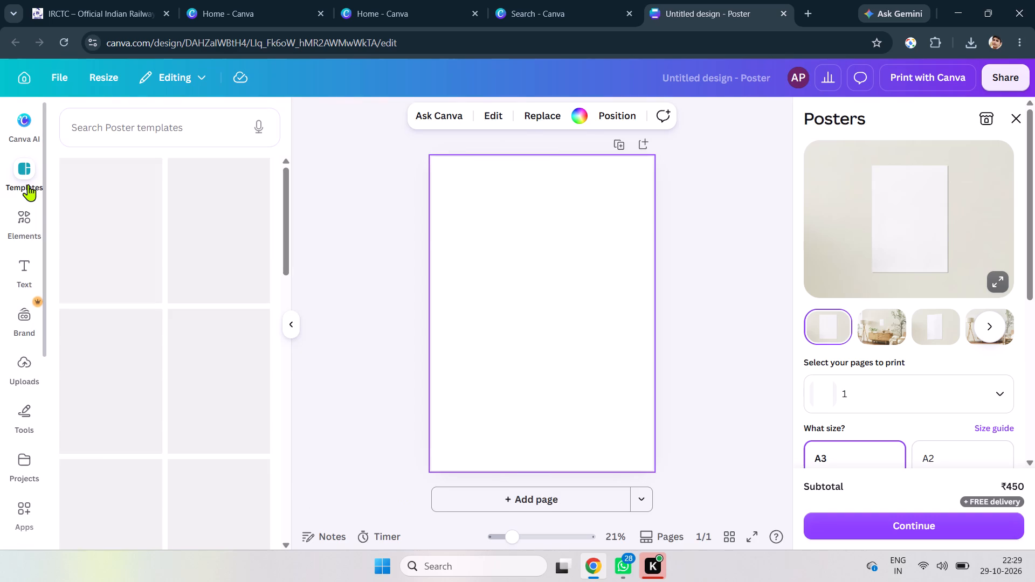
{"action": "left_click", "coordinate": [158, 137]}
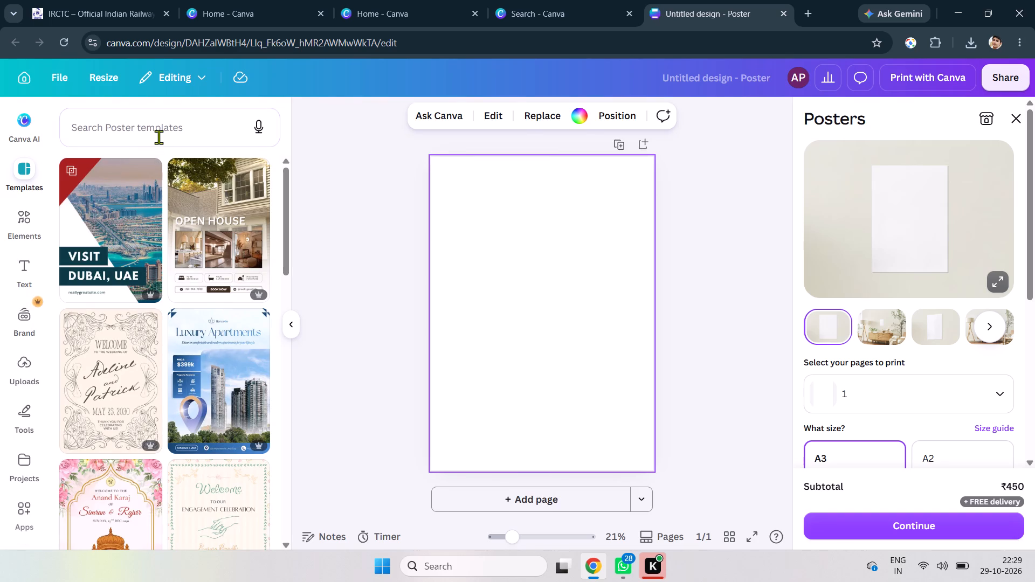
{"action": "left_click", "coordinate": [158, 137]}
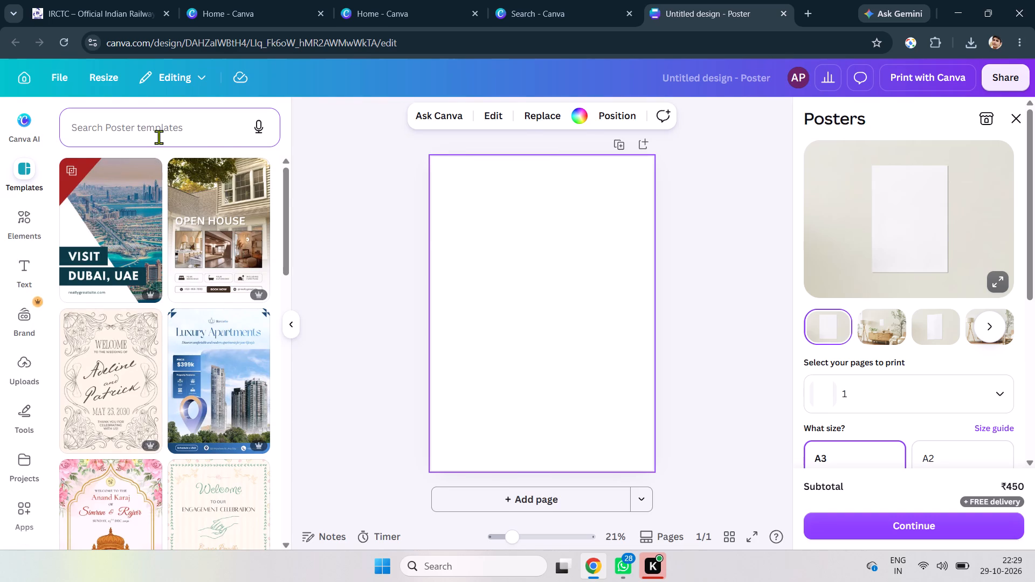
{"action": "left_click", "coordinate": [149, 129]}
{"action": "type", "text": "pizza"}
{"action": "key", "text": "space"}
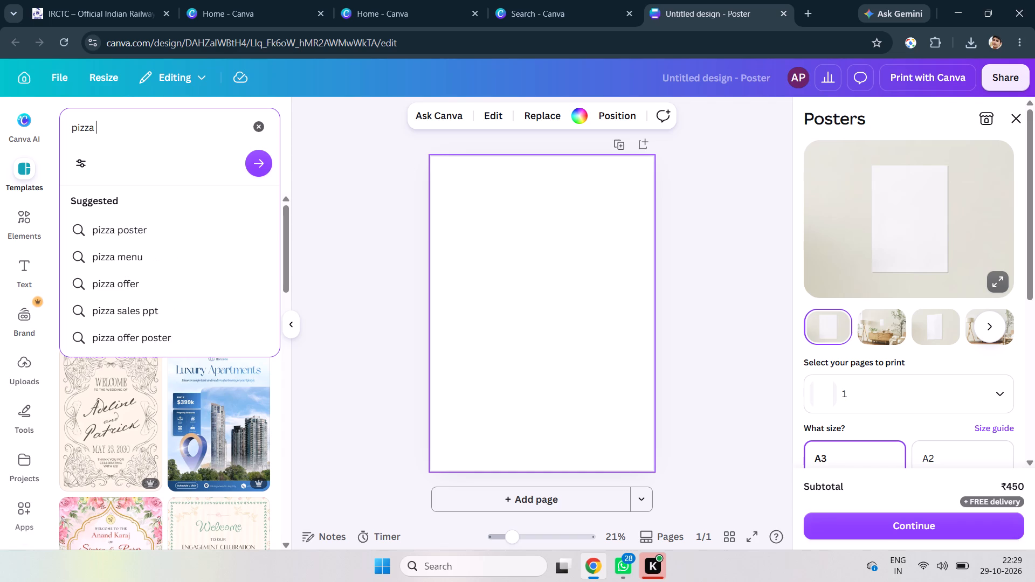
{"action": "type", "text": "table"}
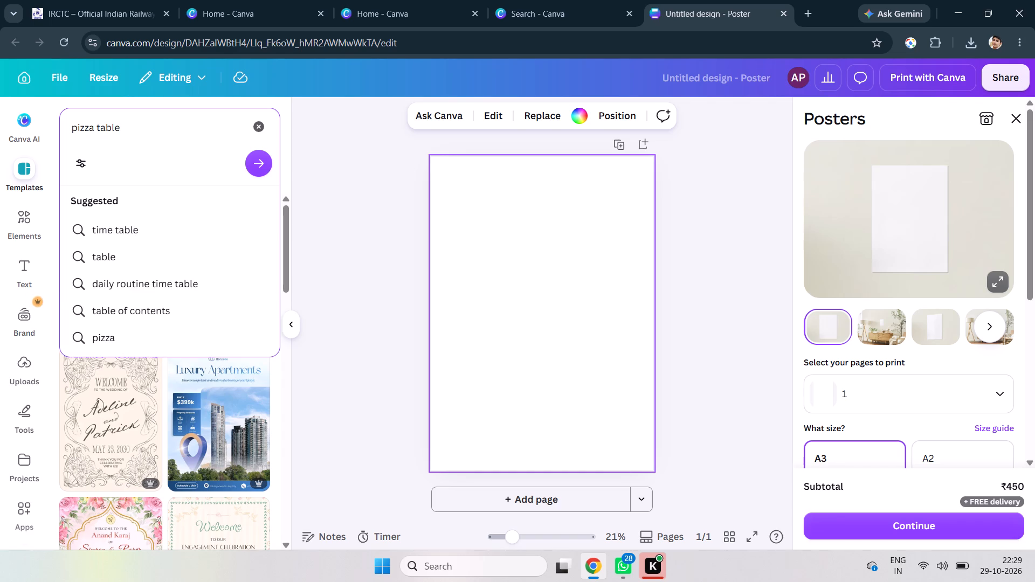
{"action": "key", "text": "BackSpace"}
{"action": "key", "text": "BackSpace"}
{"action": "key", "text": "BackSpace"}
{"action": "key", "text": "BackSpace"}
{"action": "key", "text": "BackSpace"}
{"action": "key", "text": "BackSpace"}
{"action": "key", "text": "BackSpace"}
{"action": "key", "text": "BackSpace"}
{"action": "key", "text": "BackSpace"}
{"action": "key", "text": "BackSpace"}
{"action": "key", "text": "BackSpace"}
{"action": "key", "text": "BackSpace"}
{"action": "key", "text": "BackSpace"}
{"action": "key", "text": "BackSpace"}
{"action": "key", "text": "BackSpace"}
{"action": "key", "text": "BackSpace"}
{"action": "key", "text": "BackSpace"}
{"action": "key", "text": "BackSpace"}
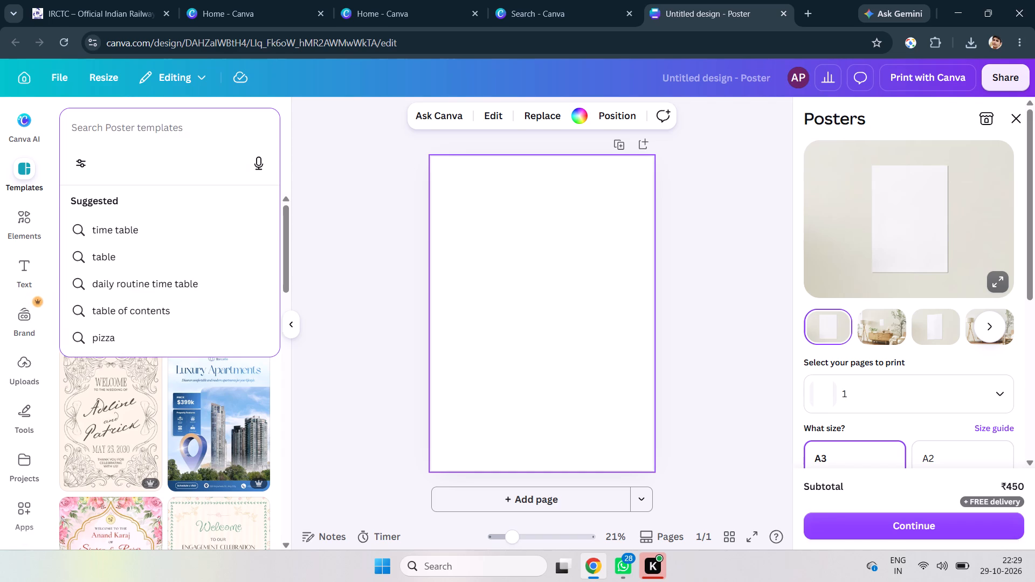
Search the poster templates for table and look through the matching designs.
{"action": "type", "text": "table"}
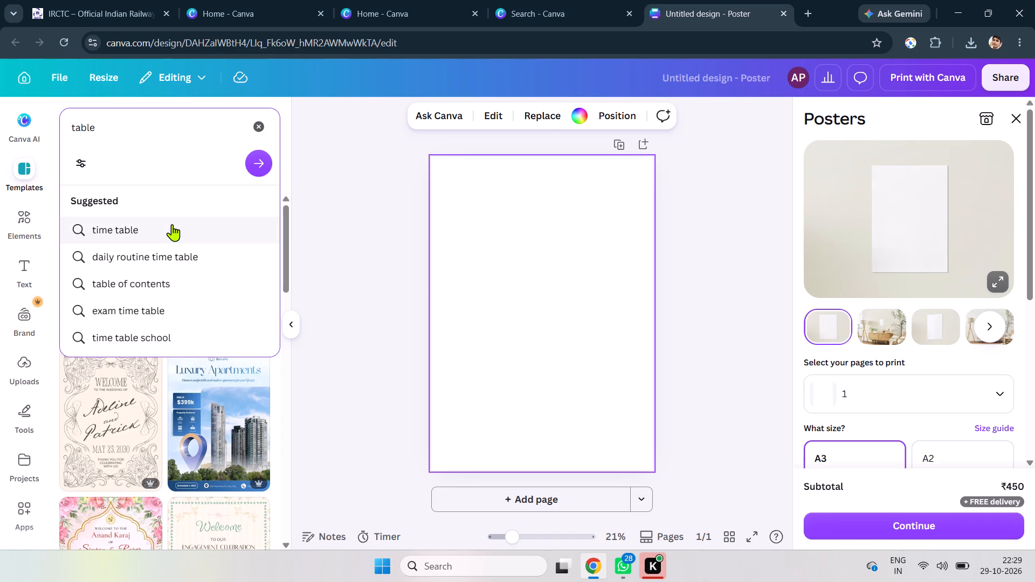
{"action": "key", "text": "Return"}
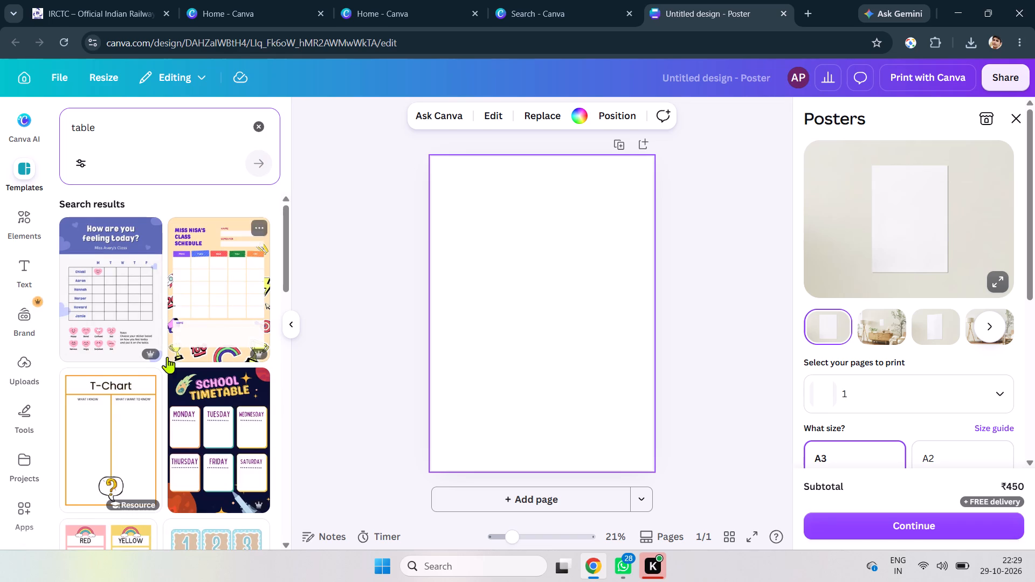
{"action": "scroll", "coordinate": [168, 365], "scroll_direction": "down", "scroll_amount": 5}
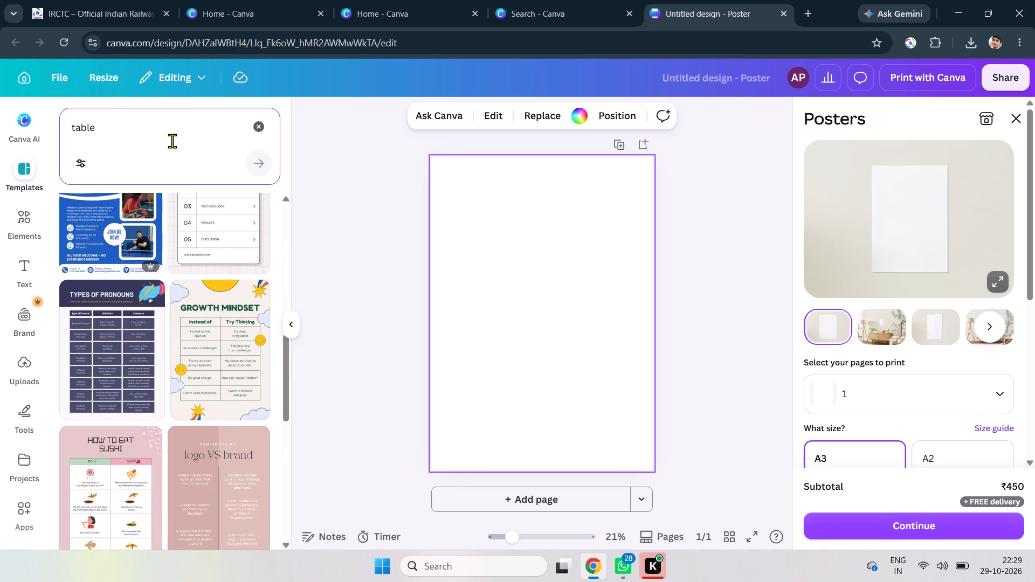
Clear the table search and look through the general poster templates.
{"action": "double_click", "coordinate": [171, 138]}
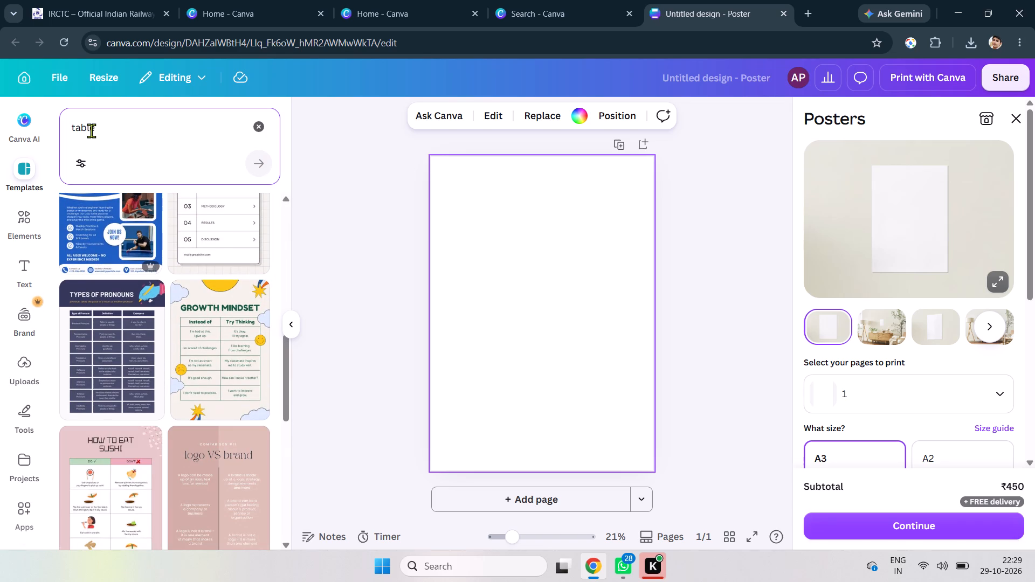
{"action": "double_click", "coordinate": [91, 129]}
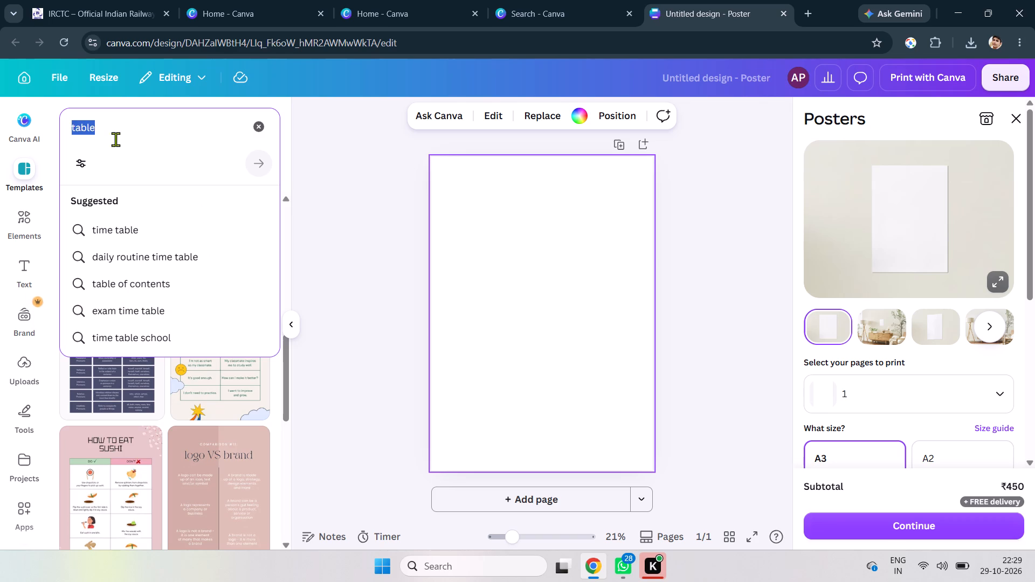
{"action": "left_click", "coordinate": [257, 133]}
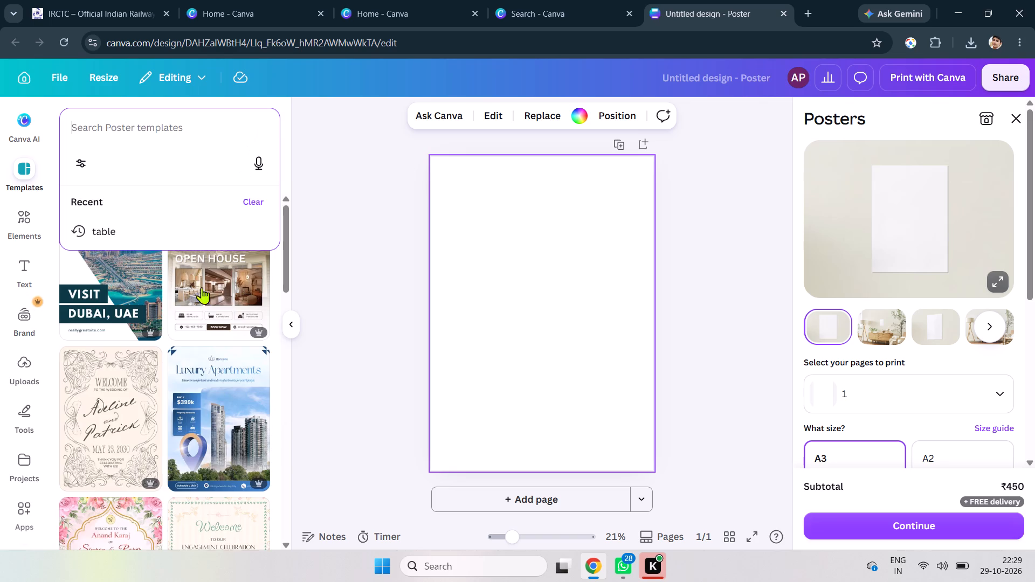
{"action": "scroll", "coordinate": [196, 312], "scroll_direction": "down", "scroll_amount": 5}
{"action": "scroll", "coordinate": [196, 312], "scroll_direction": "up", "scroll_amount": 1}
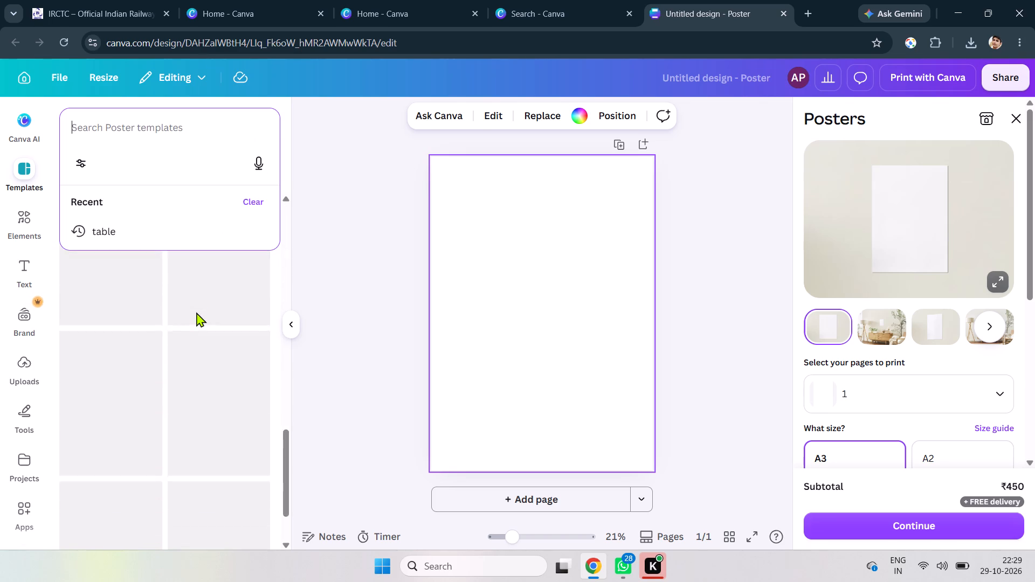
{"action": "scroll", "coordinate": [196, 312], "scroll_direction": "up", "scroll_amount": 1}
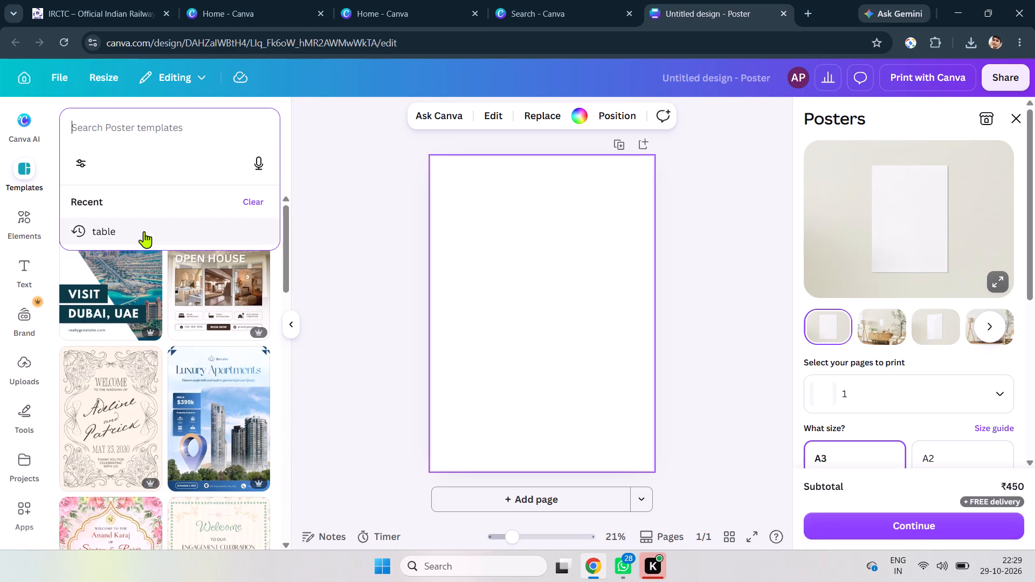
Search the poster templates for table again and look through the matching designs.
{"action": "left_click", "coordinate": [144, 231]}
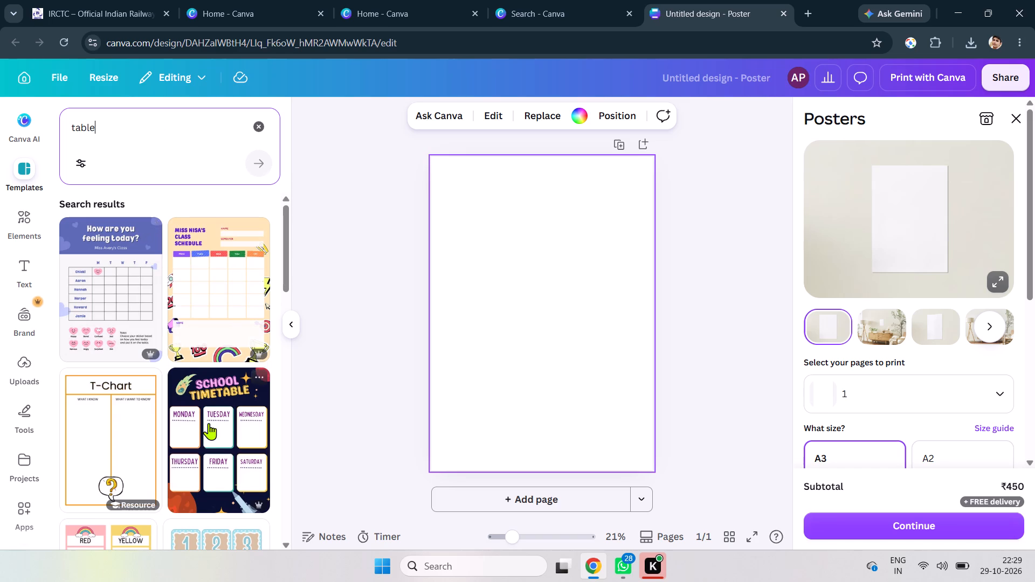
{"action": "scroll", "coordinate": [209, 423], "scroll_direction": "down", "scroll_amount": 8}
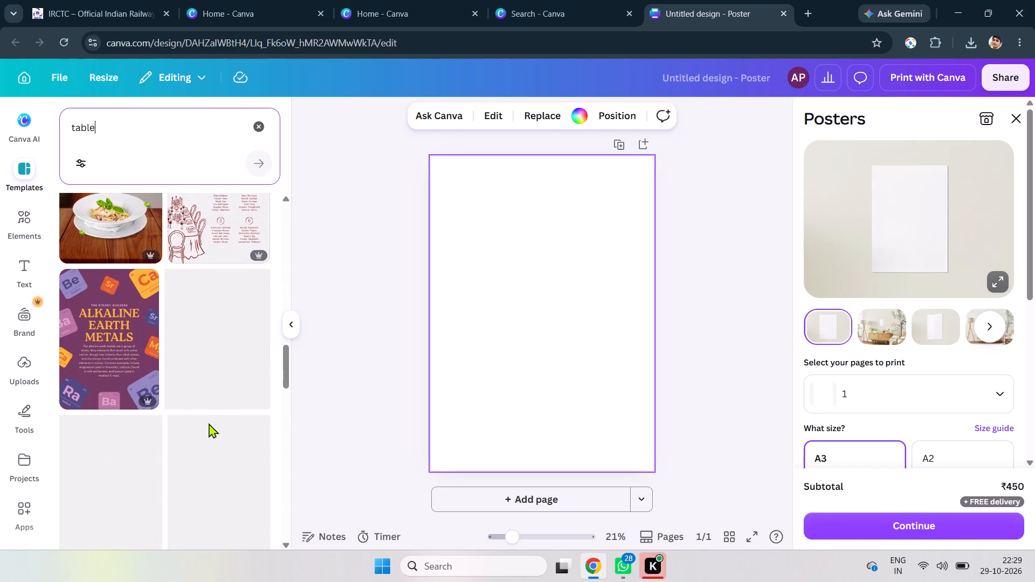
{"action": "scroll", "coordinate": [209, 423], "scroll_direction": "down", "scroll_amount": 4}
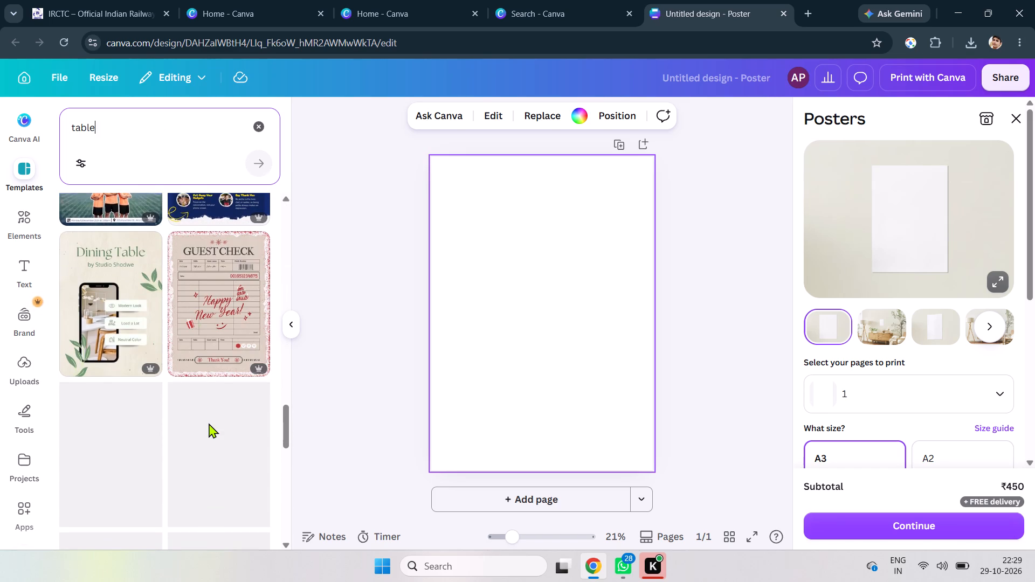
{"action": "scroll", "coordinate": [209, 423], "scroll_direction": "down", "scroll_amount": 4}
{"action": "scroll", "coordinate": [209, 423], "scroll_direction": "up", "scroll_amount": 3}
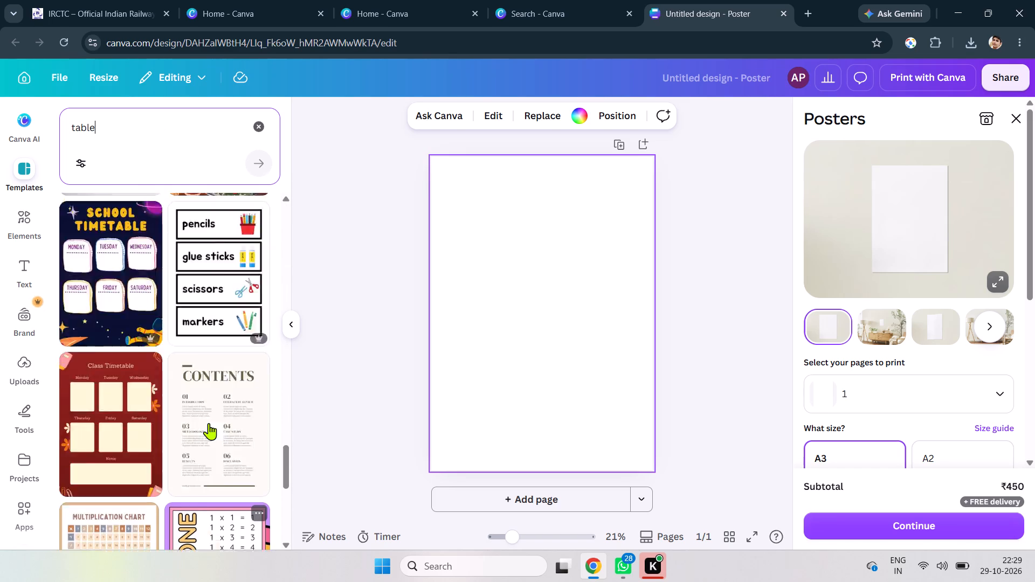
{"action": "scroll", "coordinate": [209, 423], "scroll_direction": "up", "scroll_amount": 13}
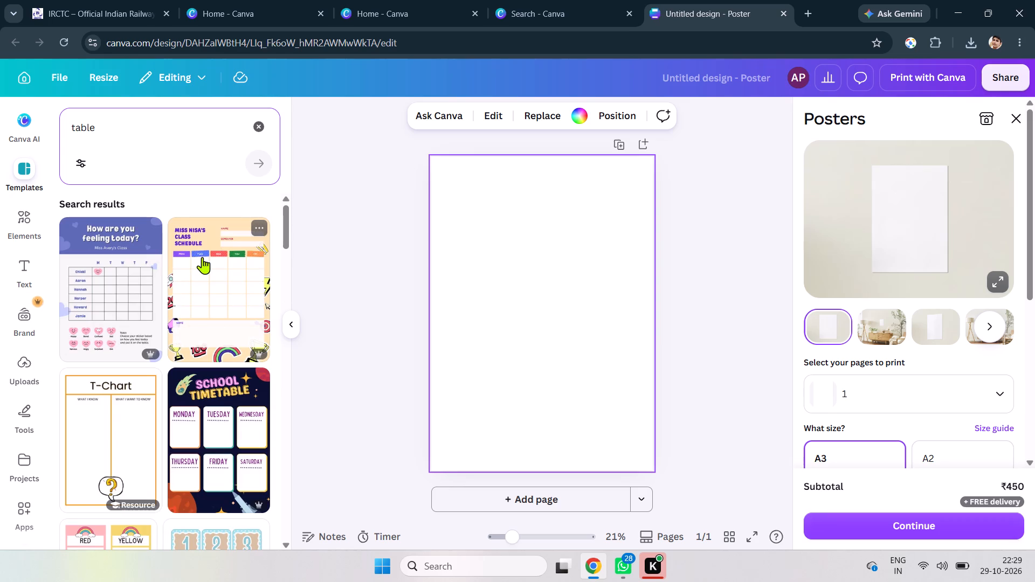
Search the elements for table and add three photos: the green garden tabletop, the bright window tabletop and the round marble table.
{"action": "left_click", "coordinate": [30, 226]}
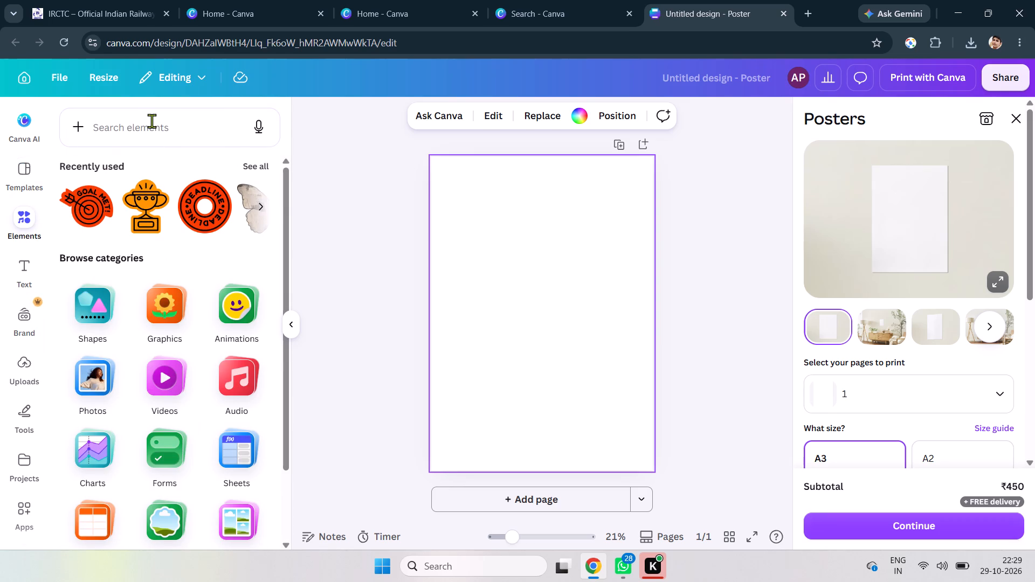
{"action": "left_click", "coordinate": [151, 121]}
{"action": "type", "text": "table"}
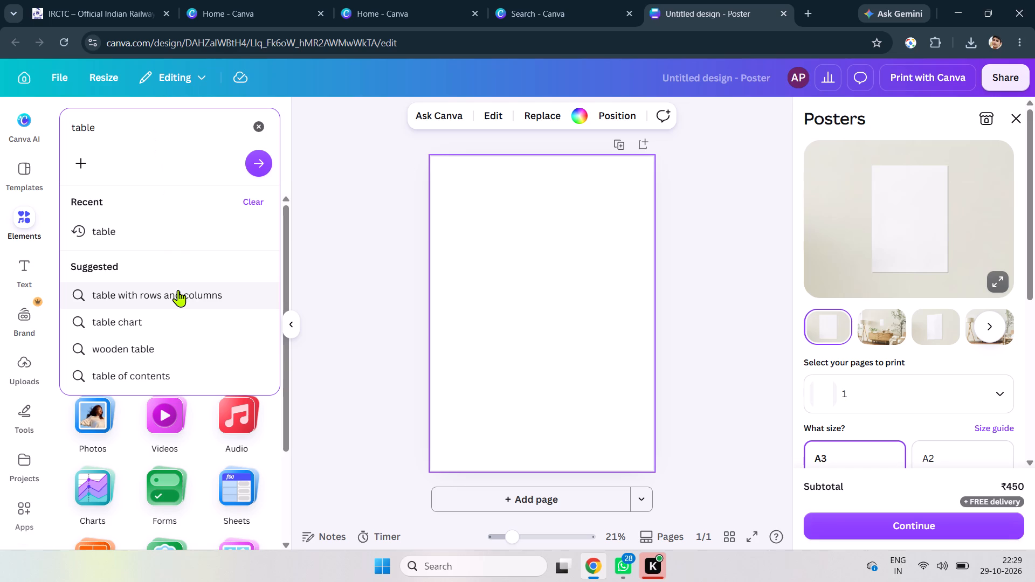
{"action": "left_click", "coordinate": [153, 226]}
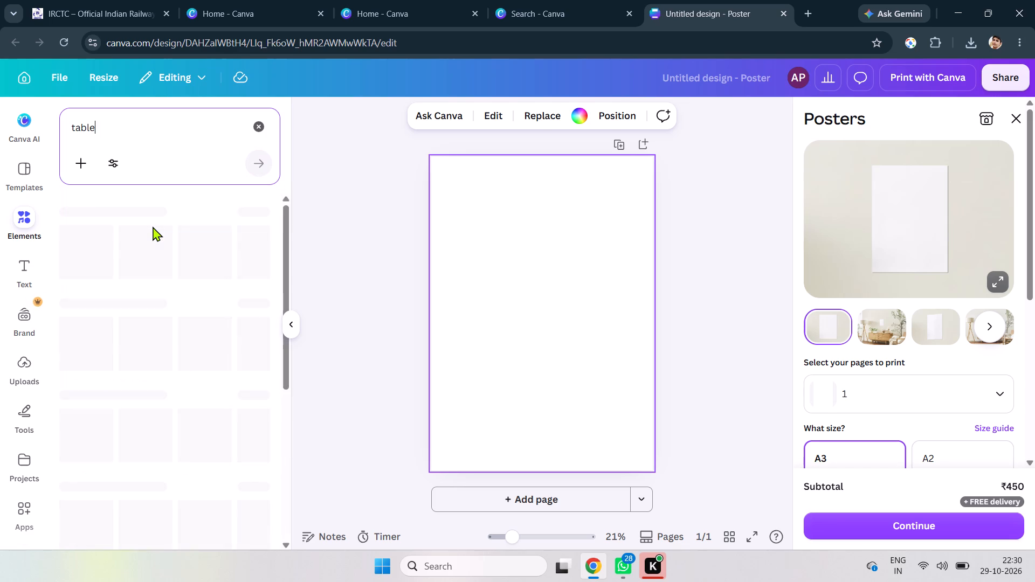
{"action": "scroll", "coordinate": [167, 334], "scroll_direction": "down", "scroll_amount": 4}
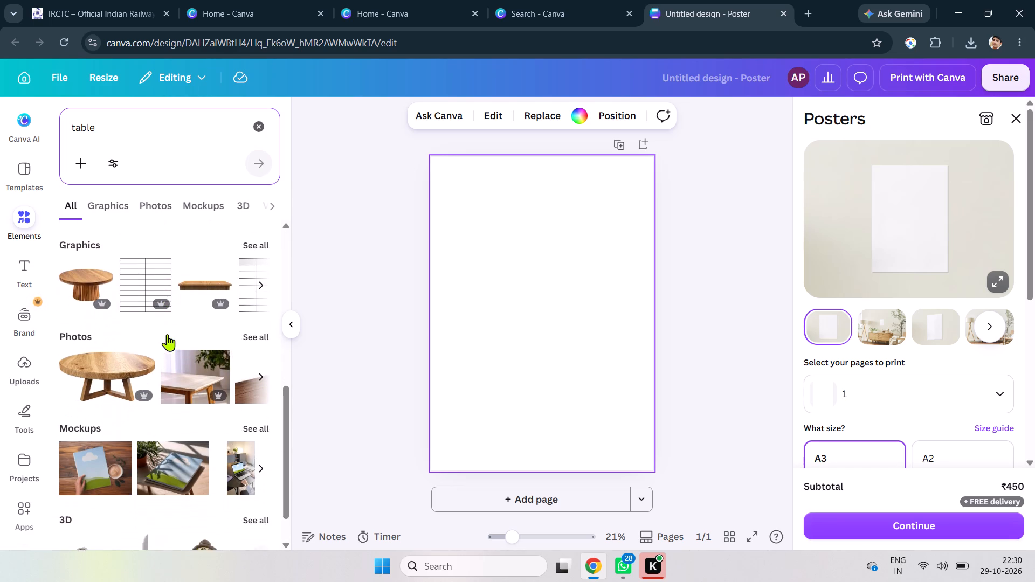
{"action": "scroll", "coordinate": [167, 334], "scroll_direction": "down", "scroll_amount": 2}
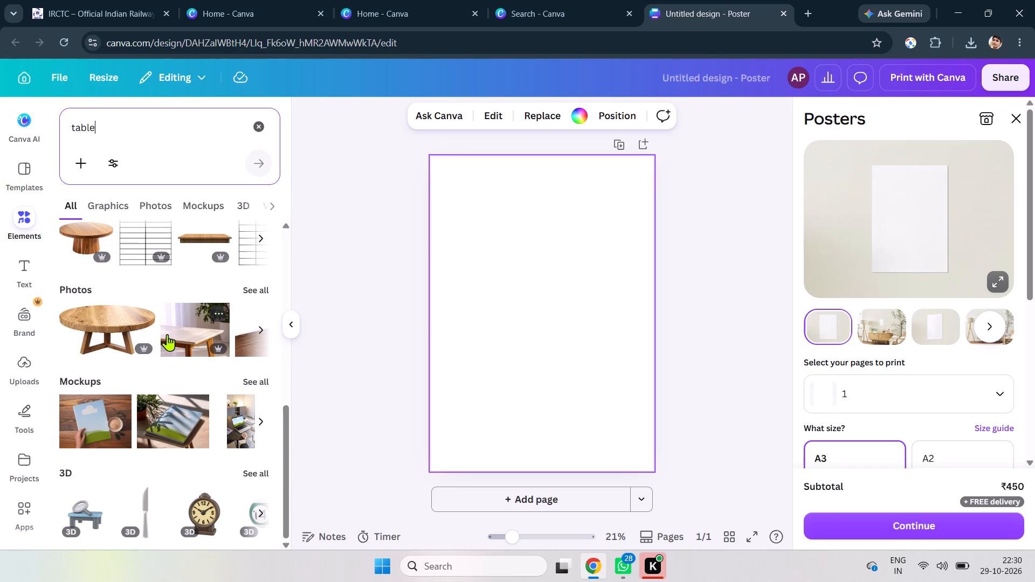
{"action": "scroll", "coordinate": [167, 334], "scroll_direction": "left", "scroll_amount": 5}
{"action": "left_click", "coordinate": [167, 334]}
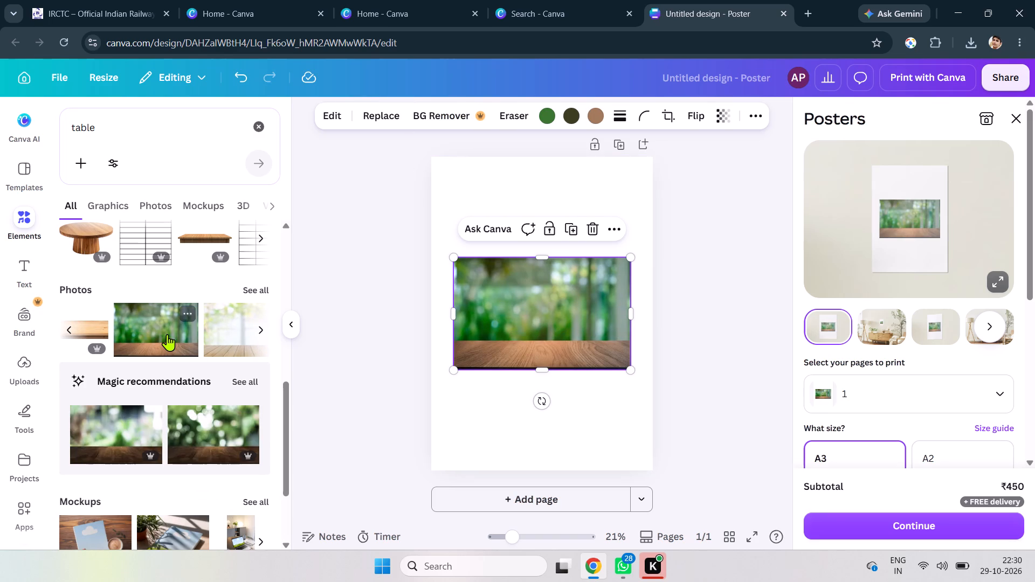
{"action": "left_click", "coordinate": [227, 334]}
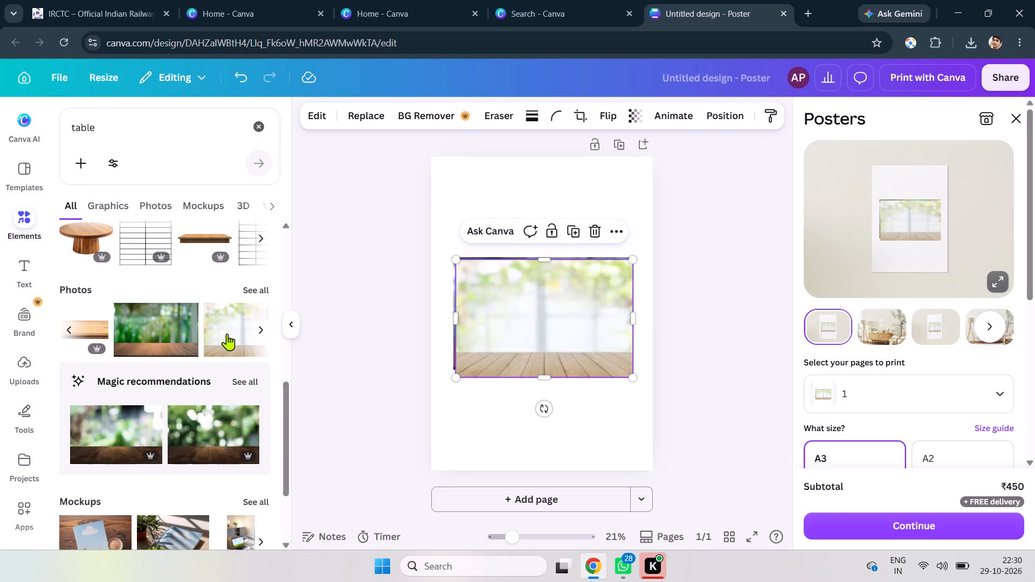
{"action": "left_click", "coordinate": [260, 327]}
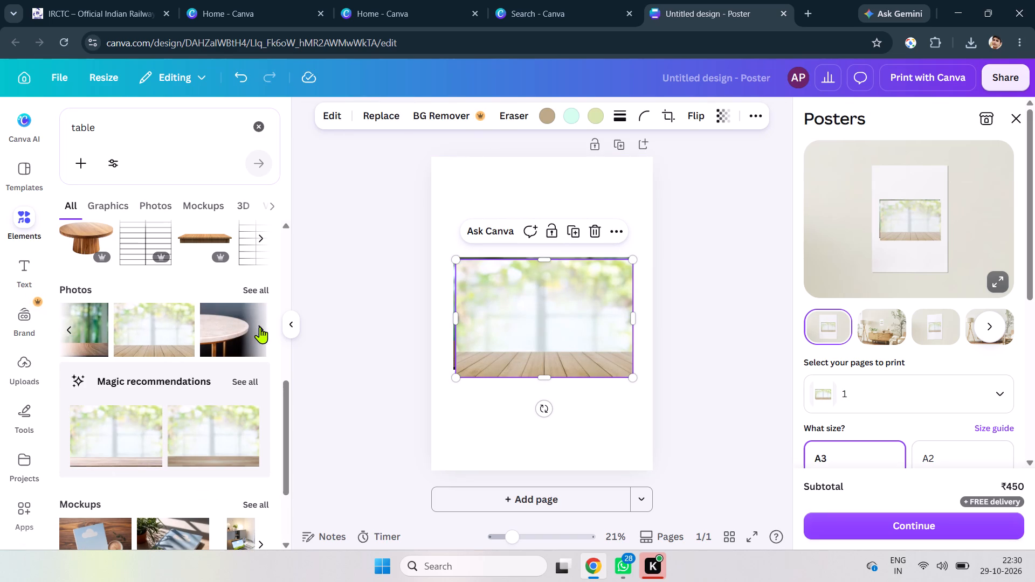
{"action": "left_click", "coordinate": [224, 328]}
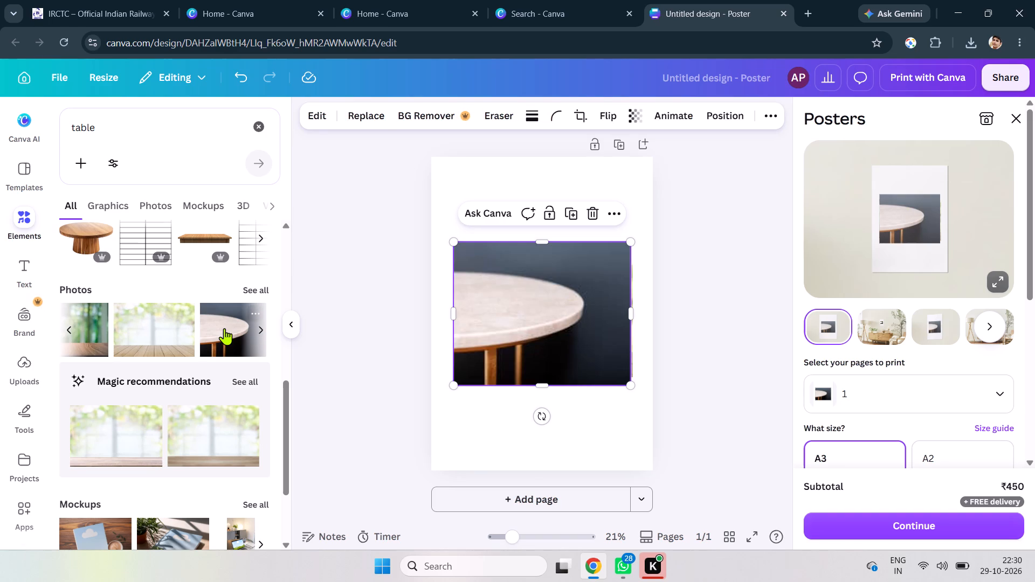
Stretch the round marble table photo on all four sides so it fills the whole poster page.
{"action": "left_click_drag", "start_coordinate": [543, 386], "coordinate": [550, 425]}
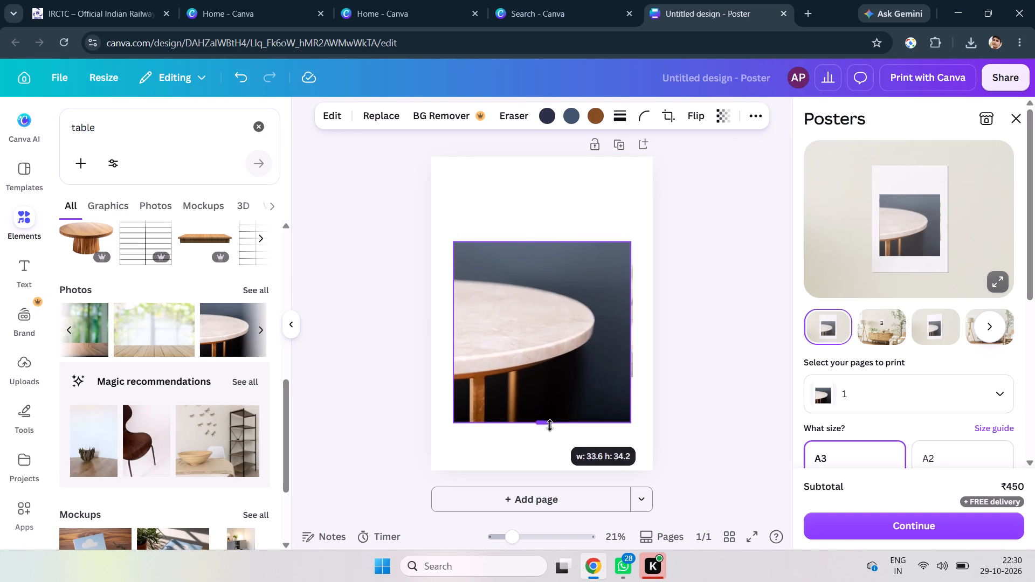
{"action": "left_click_drag", "start_coordinate": [550, 425], "coordinate": [558, 472]}
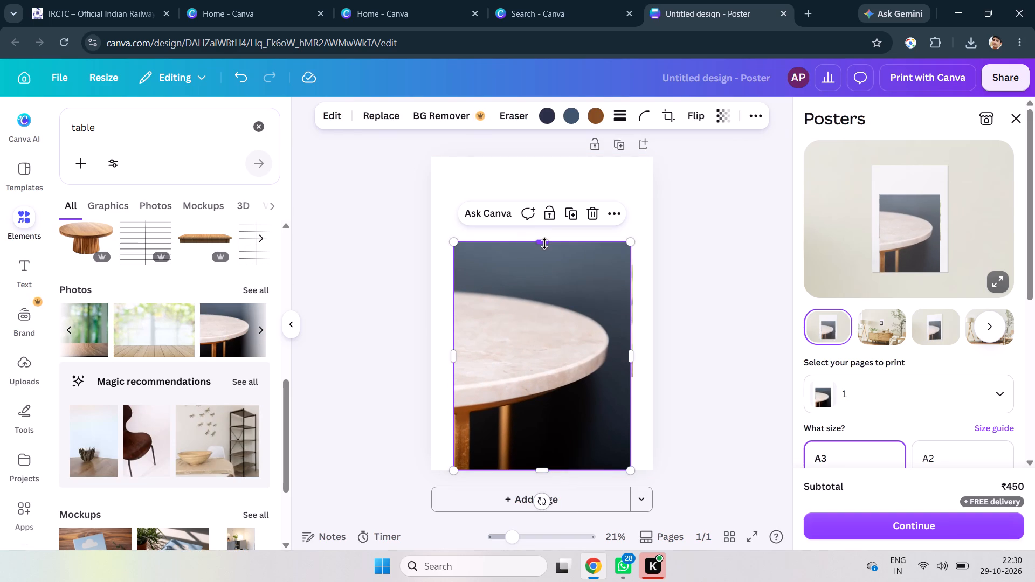
{"action": "left_click_drag", "start_coordinate": [544, 244], "coordinate": [503, 157]}
{"action": "left_click_drag", "start_coordinate": [631, 312], "coordinate": [643, 311]}
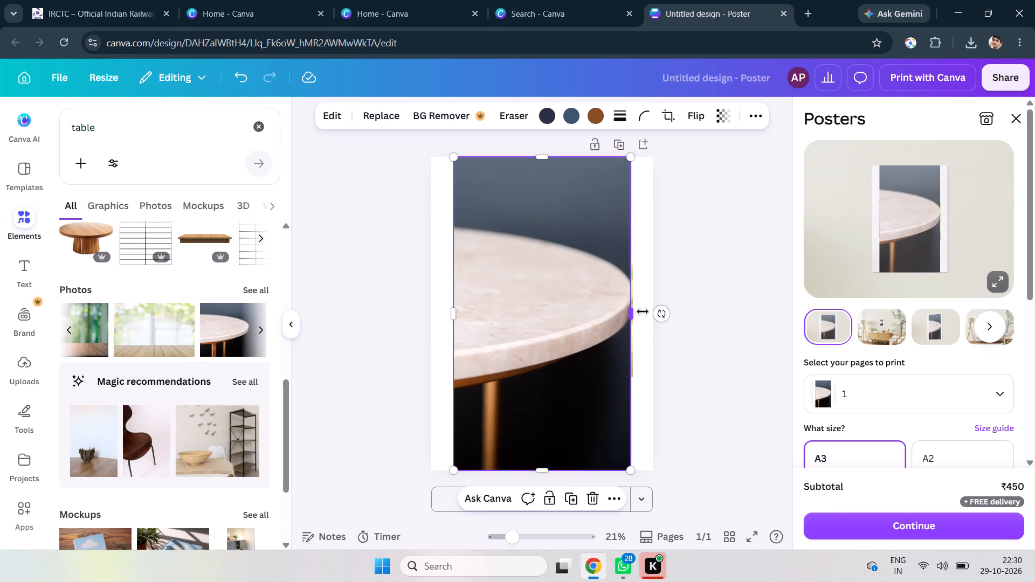
{"action": "left_click_drag", "start_coordinate": [643, 311], "coordinate": [651, 311]}
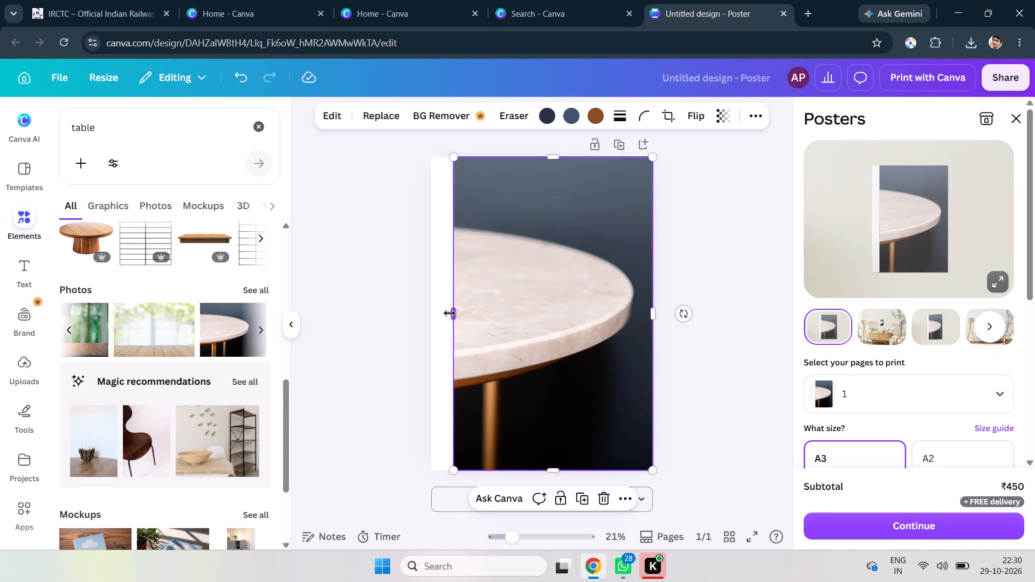
{"action": "left_click_drag", "start_coordinate": [450, 313], "coordinate": [428, 317]}
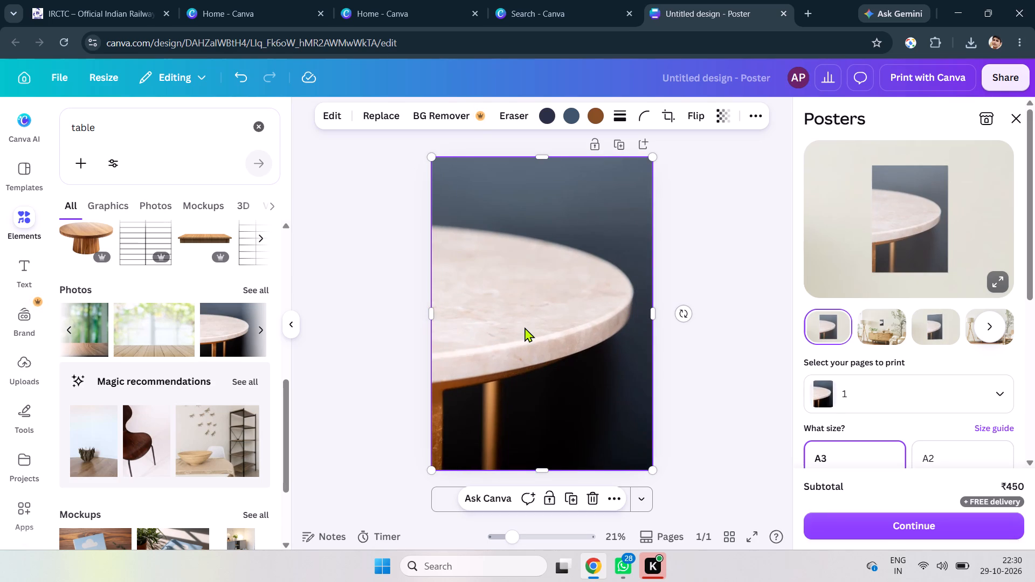
{"action": "left_click", "coordinate": [525, 327]}
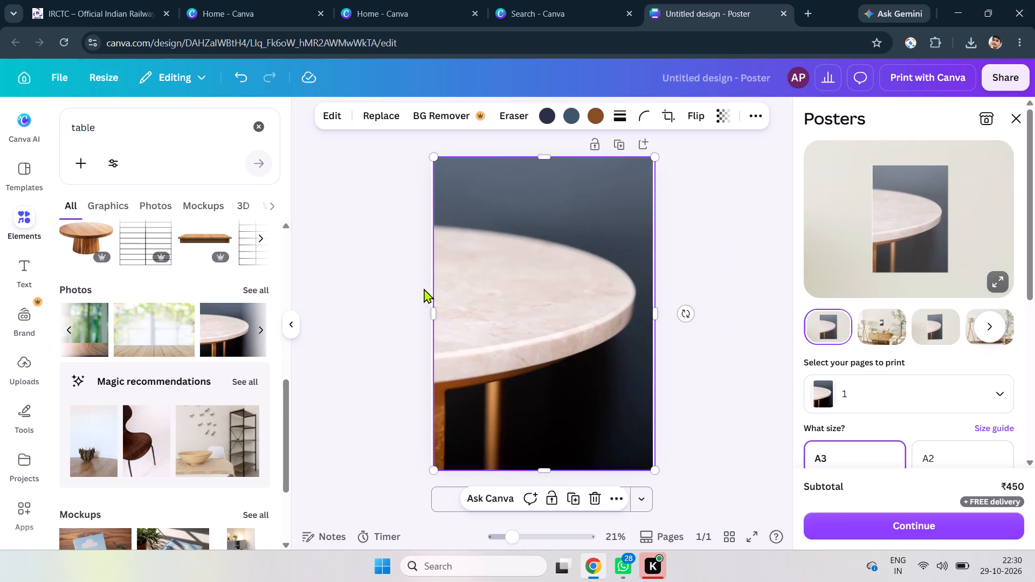
{"action": "left_click", "coordinate": [398, 286]}
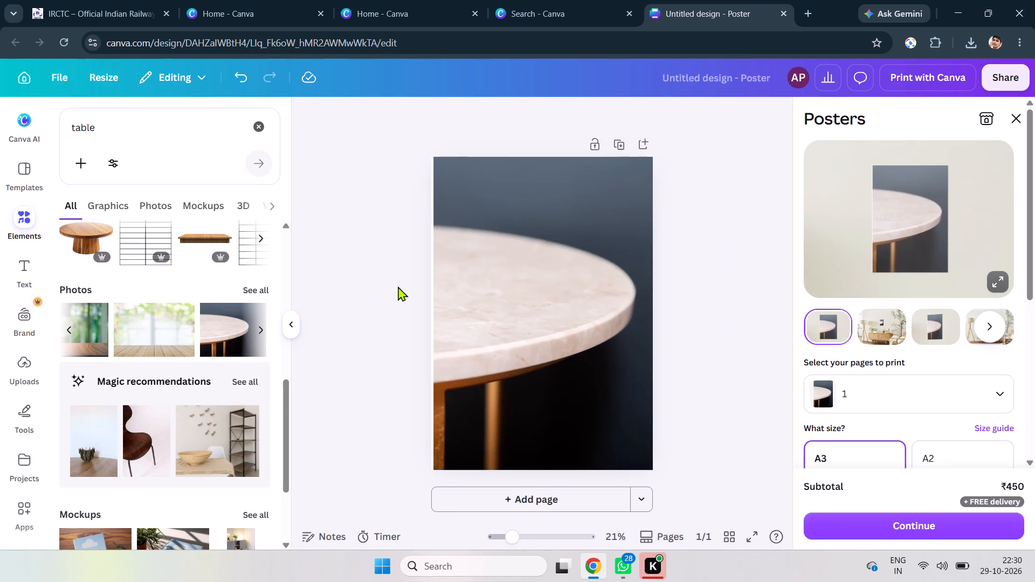
Replace the table search in the elements library with a search for pizza cheese.
{"action": "left_click", "coordinate": [260, 126]}
{"action": "left_click", "coordinate": [230, 124]}
{"action": "type", "text": "pizza"}
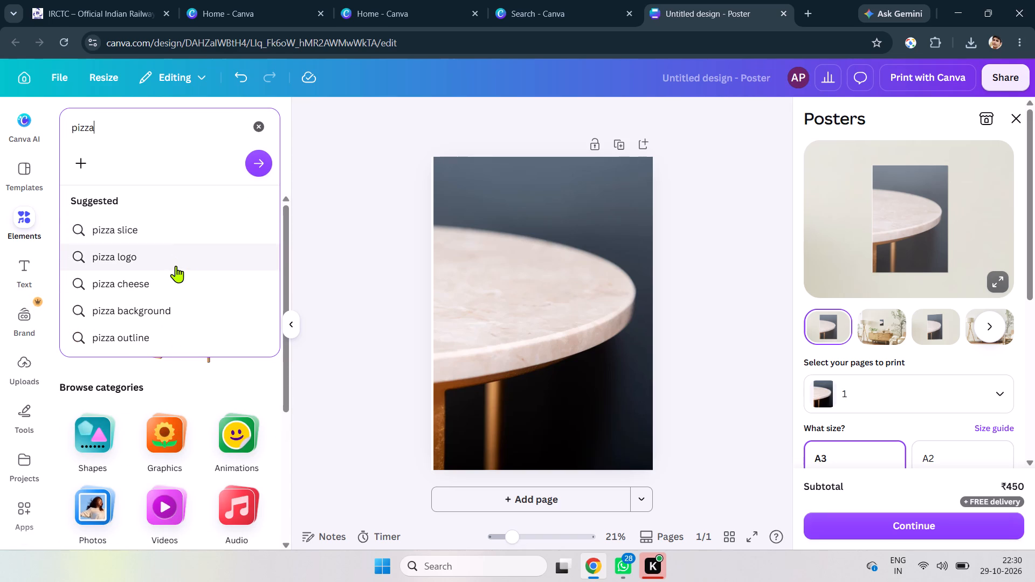
{"action": "left_click", "coordinate": [170, 285]}
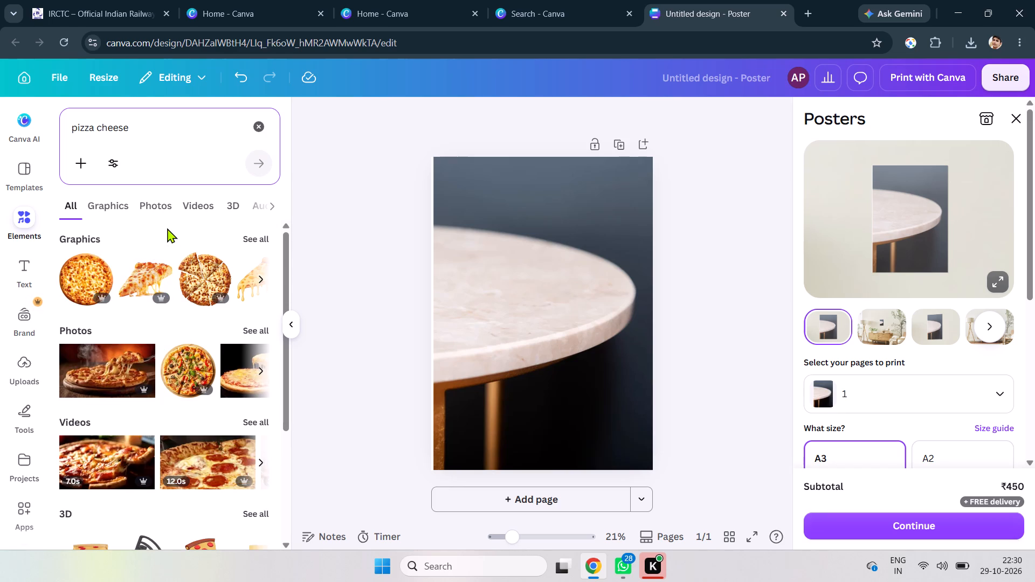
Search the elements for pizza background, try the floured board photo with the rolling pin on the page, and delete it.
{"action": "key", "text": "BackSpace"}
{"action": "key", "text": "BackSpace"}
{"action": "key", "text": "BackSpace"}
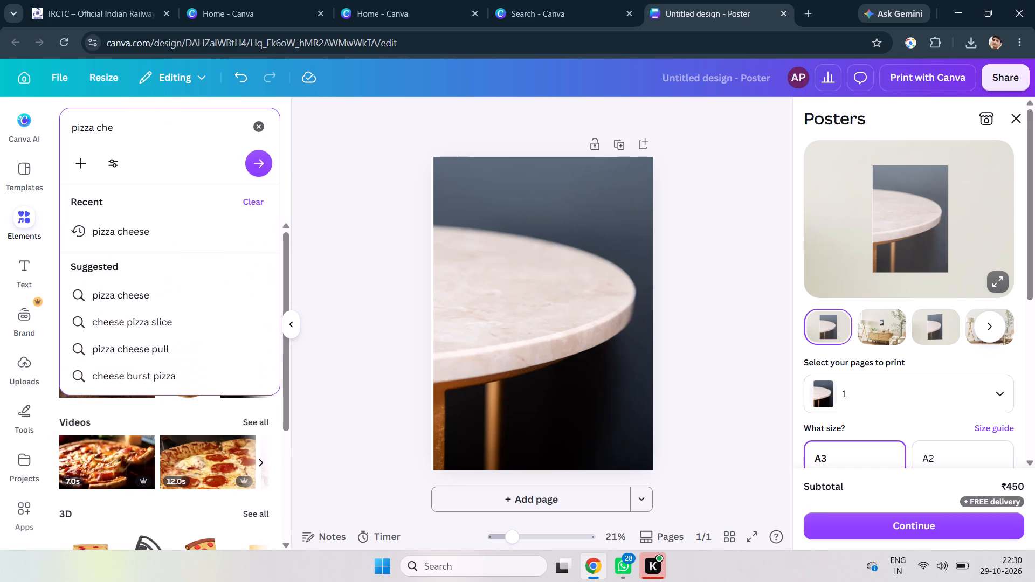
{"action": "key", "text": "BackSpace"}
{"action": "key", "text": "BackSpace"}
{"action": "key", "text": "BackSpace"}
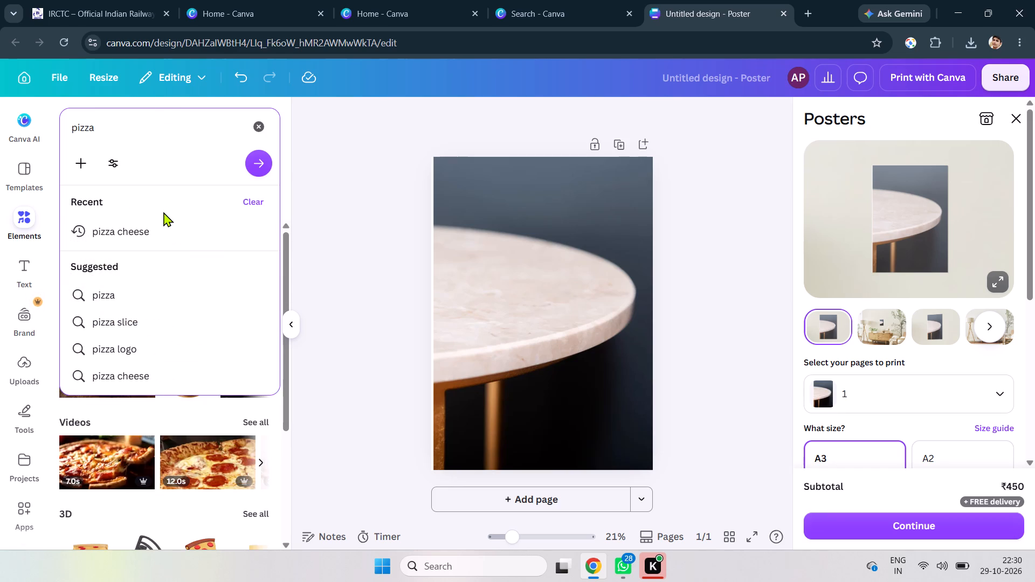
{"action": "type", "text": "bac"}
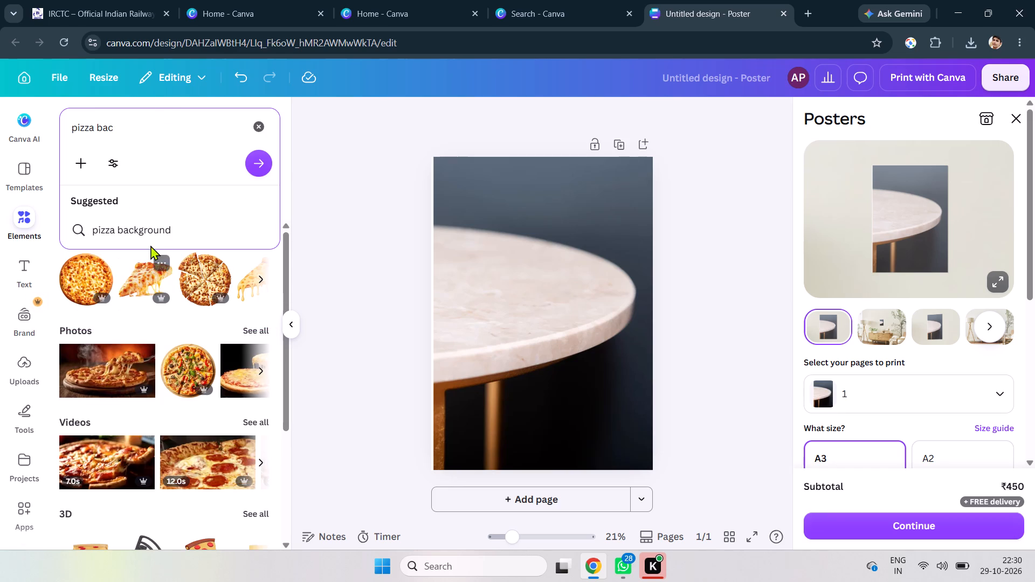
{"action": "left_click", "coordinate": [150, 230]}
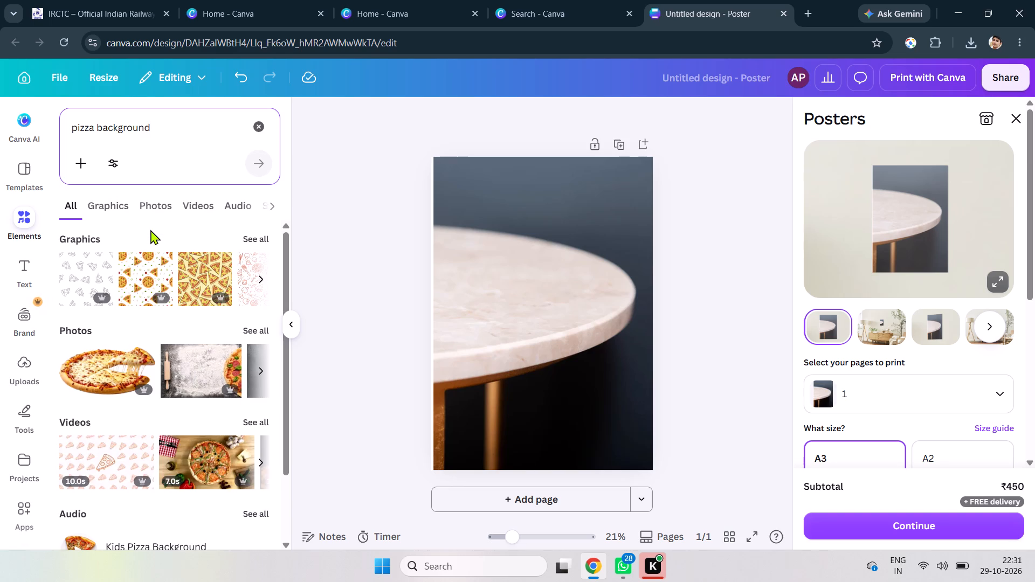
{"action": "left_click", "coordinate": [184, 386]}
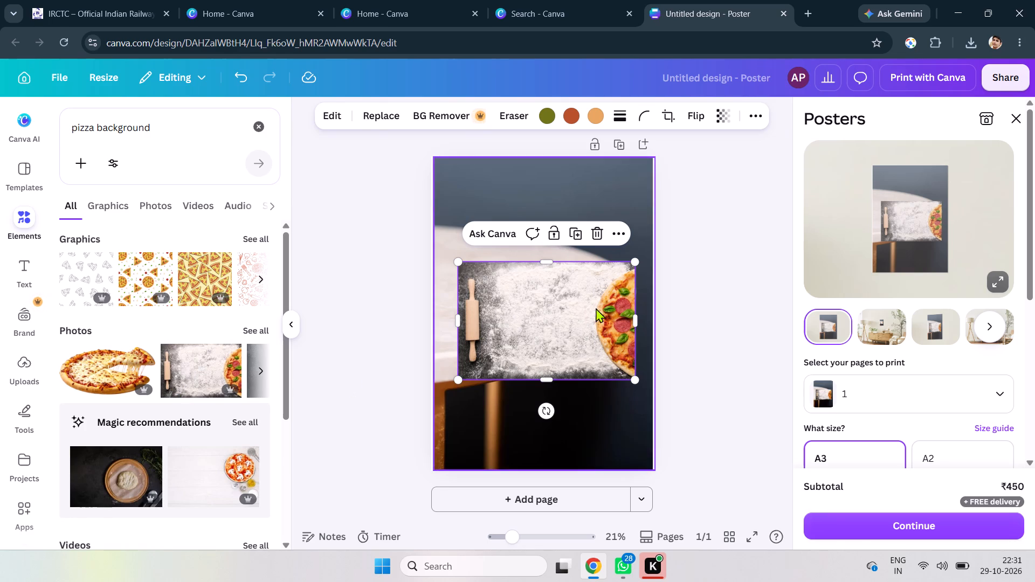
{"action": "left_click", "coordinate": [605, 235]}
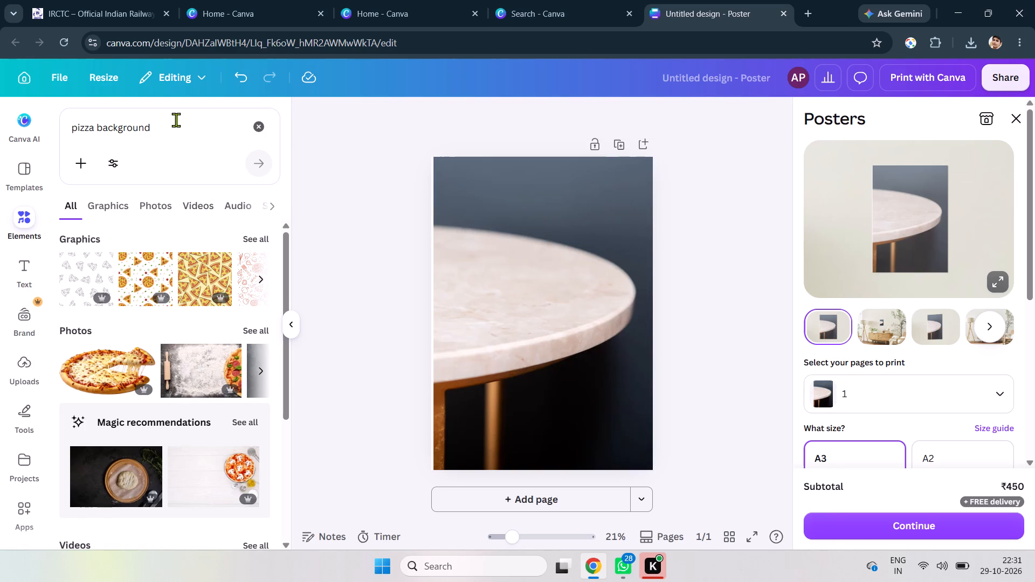
Search the elements for pizza cheese and add the photo of a cheesy slice being lifted from a pizza.
{"action": "left_click_drag", "start_coordinate": [176, 120], "coordinate": [94, 129]}
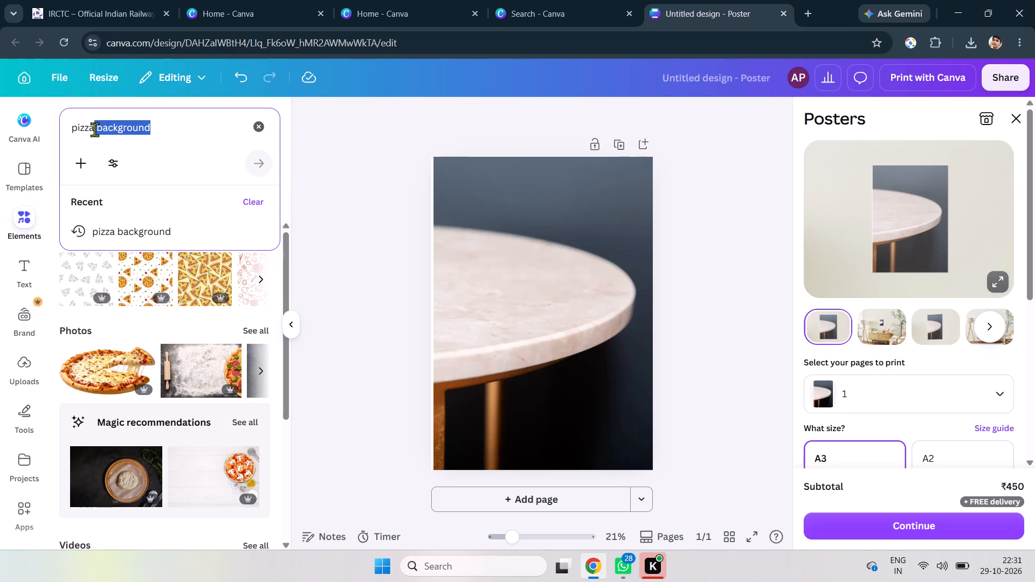
{"action": "type", "text": "che"}
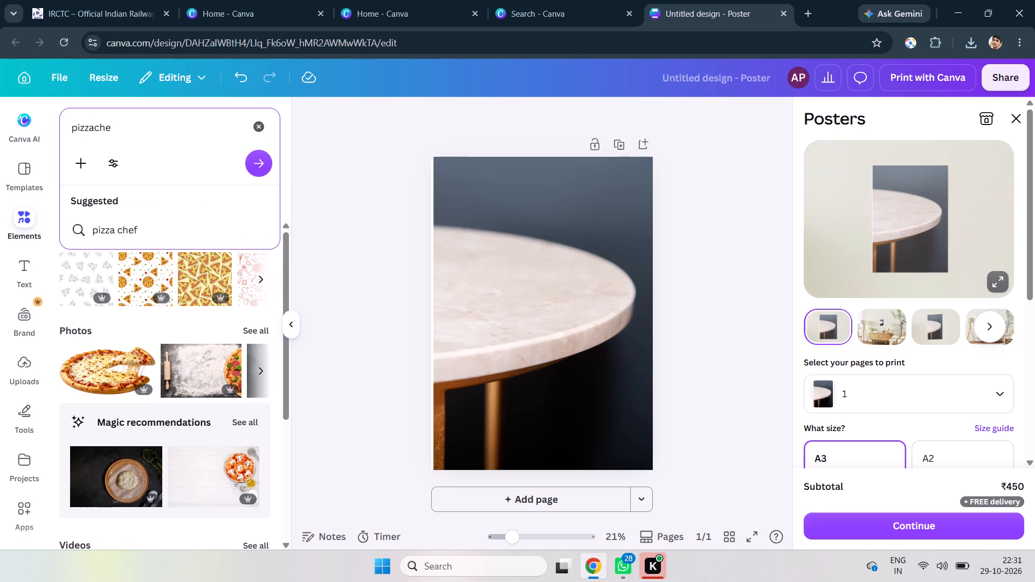
{"action": "key", "text": "BackSpace"}
{"action": "key", "text": "BackSpace"}
{"action": "key", "text": "BackSpace"}
{"action": "key", "text": "space"}
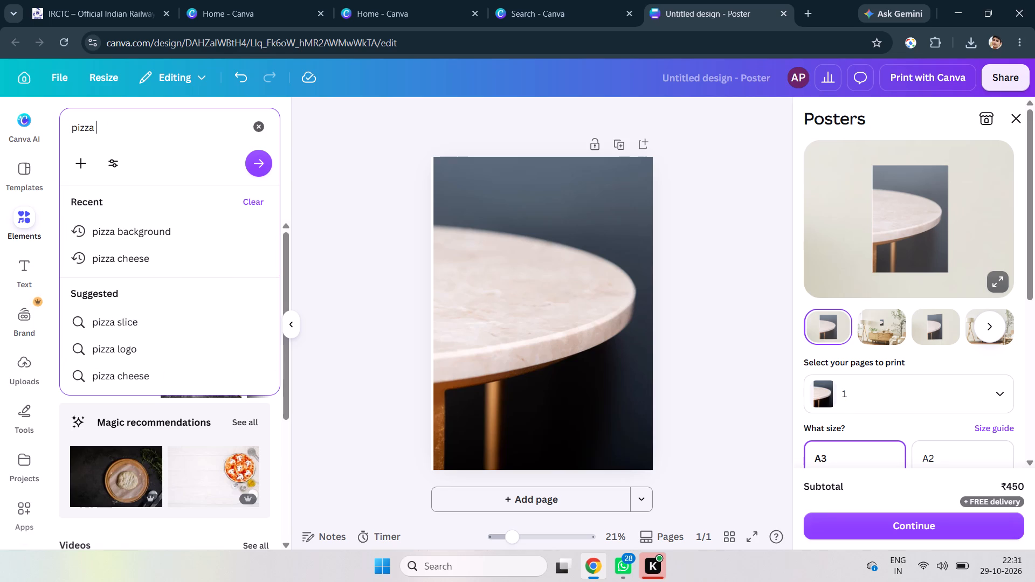
{"action": "left_click", "coordinate": [153, 259]}
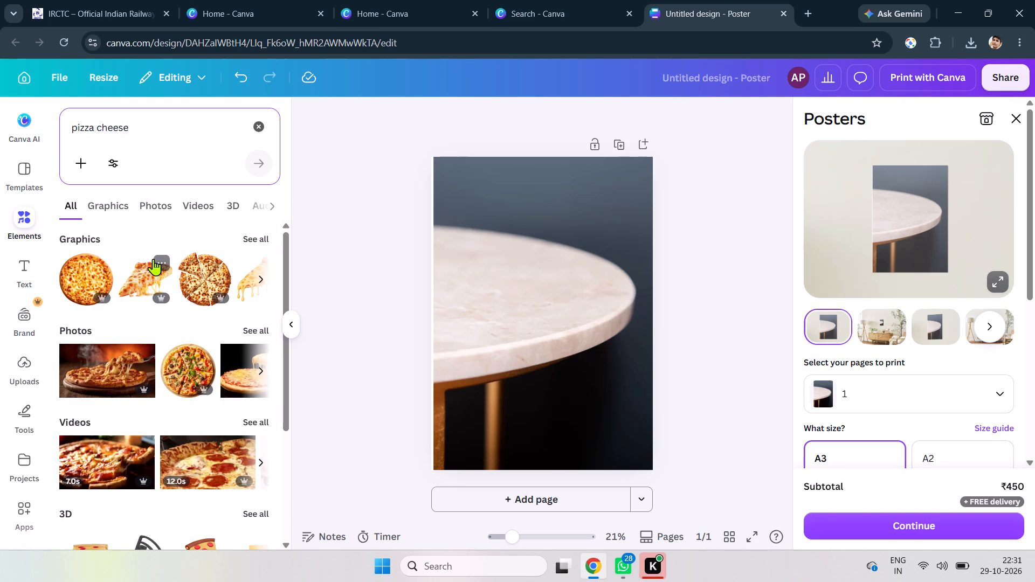
{"action": "scroll", "coordinate": [153, 259], "scroll_direction": "down", "scroll_amount": 1}
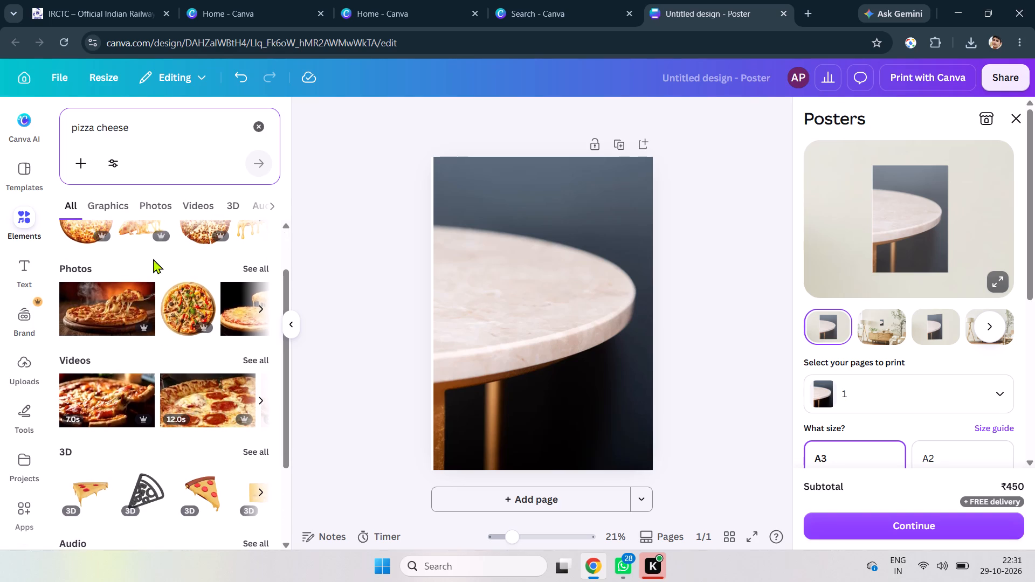
{"action": "left_click", "coordinate": [128, 313]}
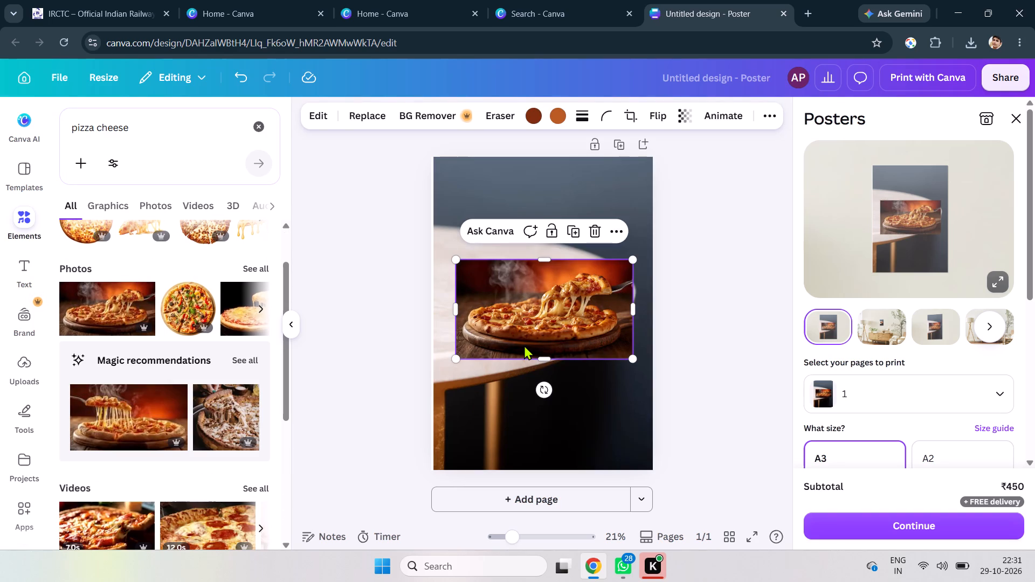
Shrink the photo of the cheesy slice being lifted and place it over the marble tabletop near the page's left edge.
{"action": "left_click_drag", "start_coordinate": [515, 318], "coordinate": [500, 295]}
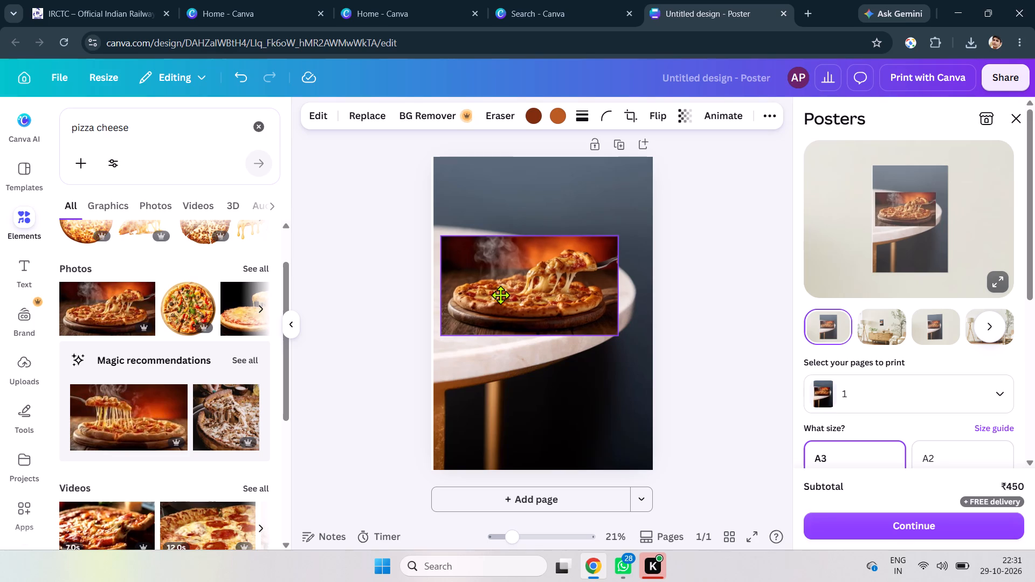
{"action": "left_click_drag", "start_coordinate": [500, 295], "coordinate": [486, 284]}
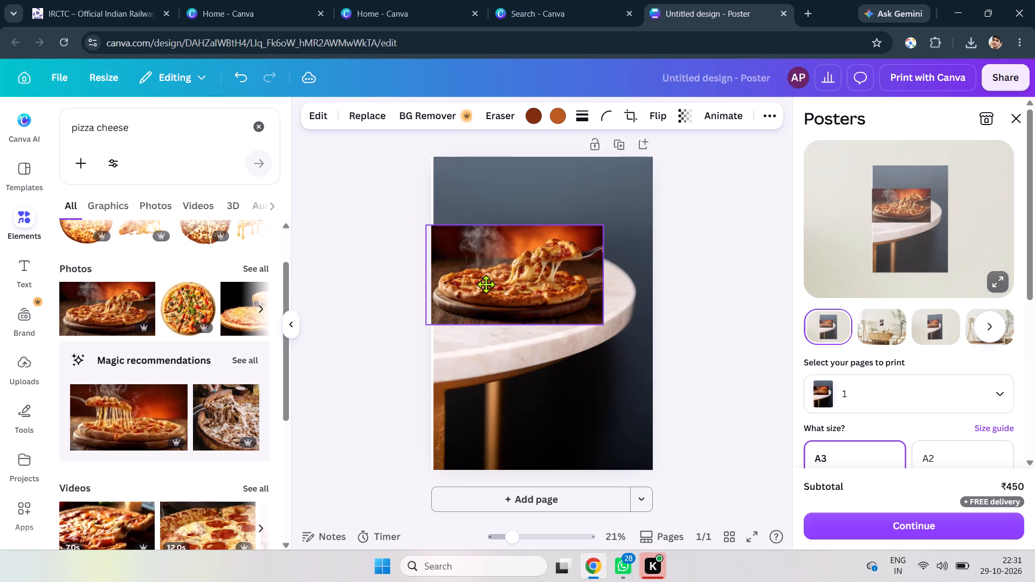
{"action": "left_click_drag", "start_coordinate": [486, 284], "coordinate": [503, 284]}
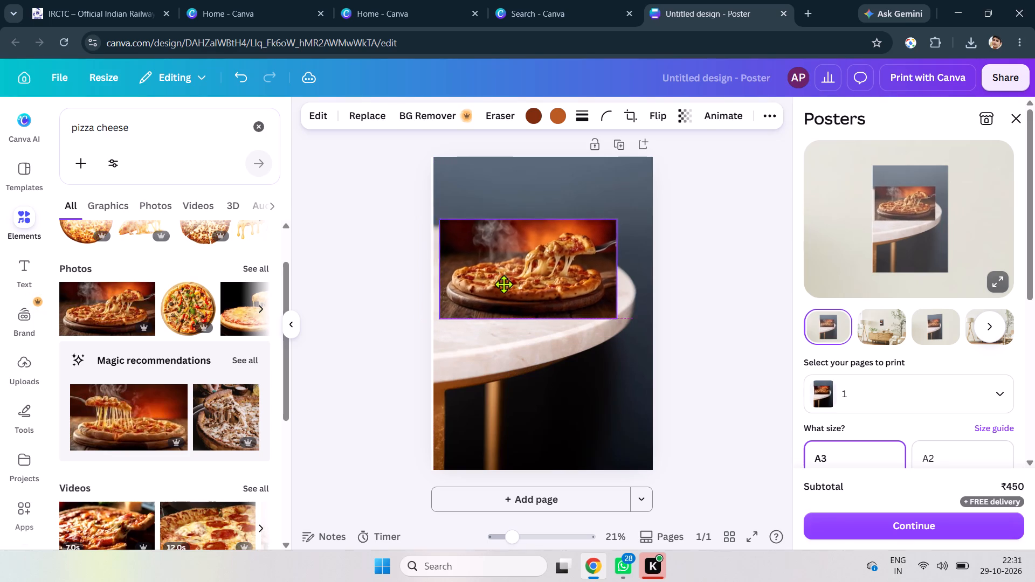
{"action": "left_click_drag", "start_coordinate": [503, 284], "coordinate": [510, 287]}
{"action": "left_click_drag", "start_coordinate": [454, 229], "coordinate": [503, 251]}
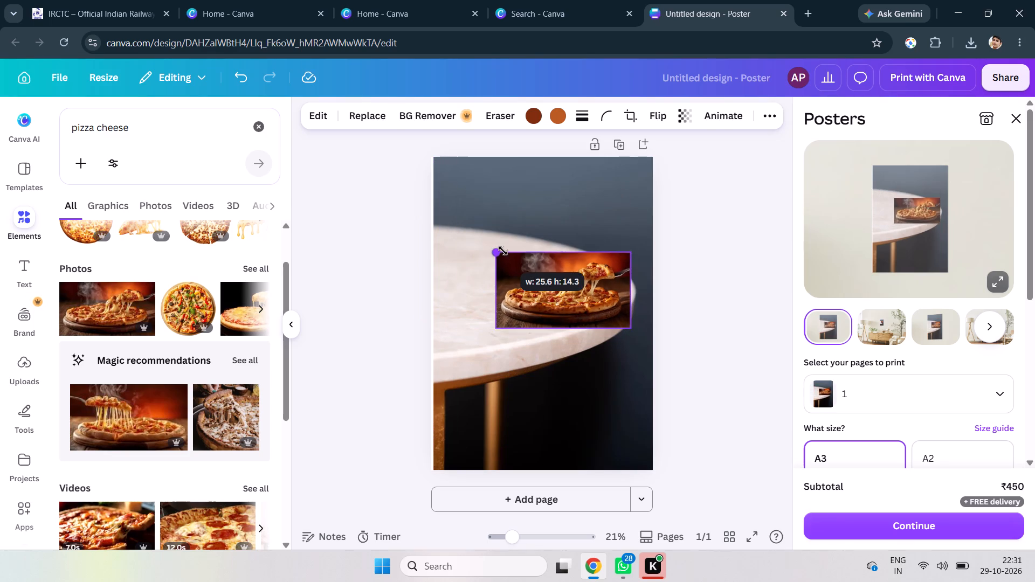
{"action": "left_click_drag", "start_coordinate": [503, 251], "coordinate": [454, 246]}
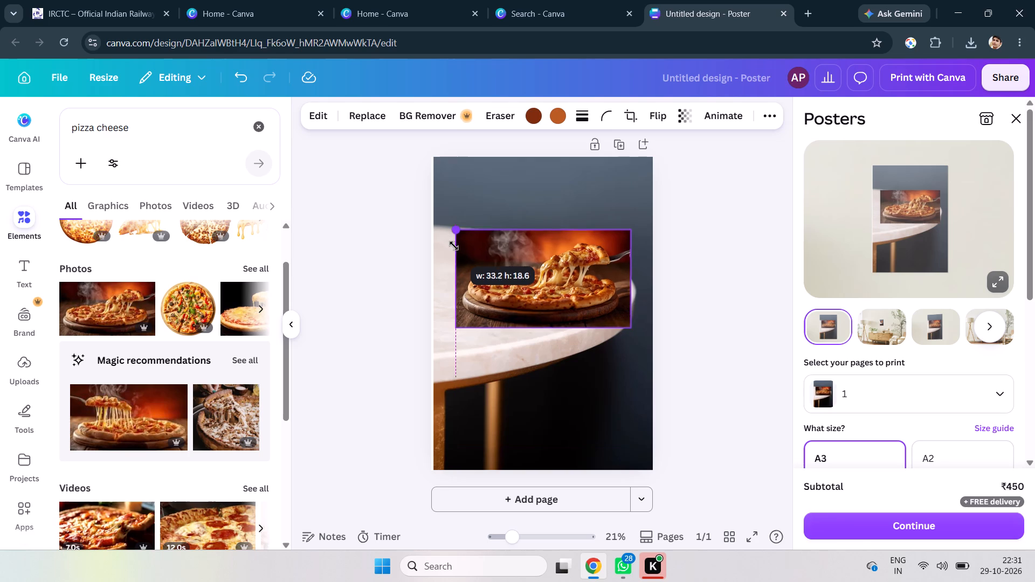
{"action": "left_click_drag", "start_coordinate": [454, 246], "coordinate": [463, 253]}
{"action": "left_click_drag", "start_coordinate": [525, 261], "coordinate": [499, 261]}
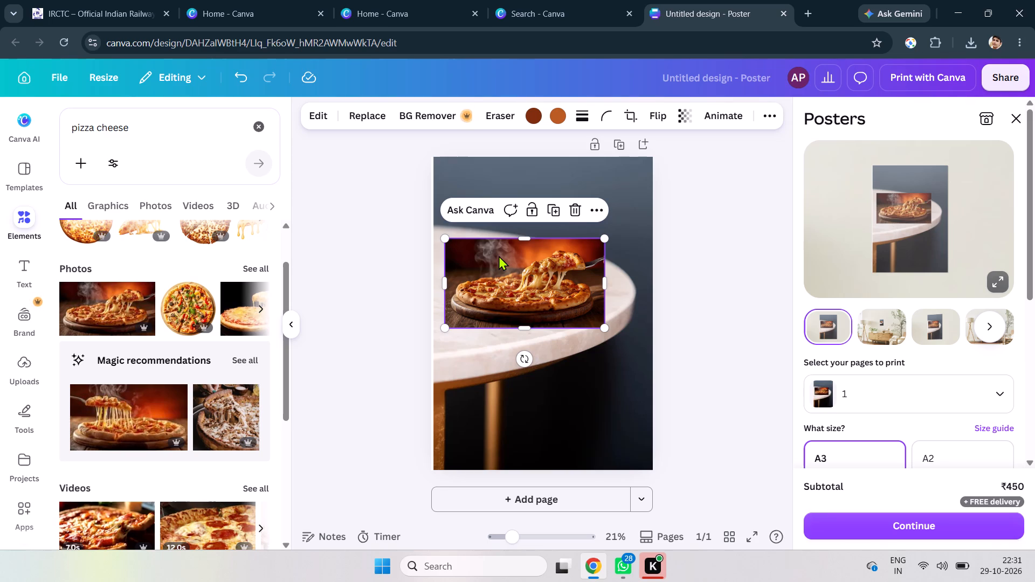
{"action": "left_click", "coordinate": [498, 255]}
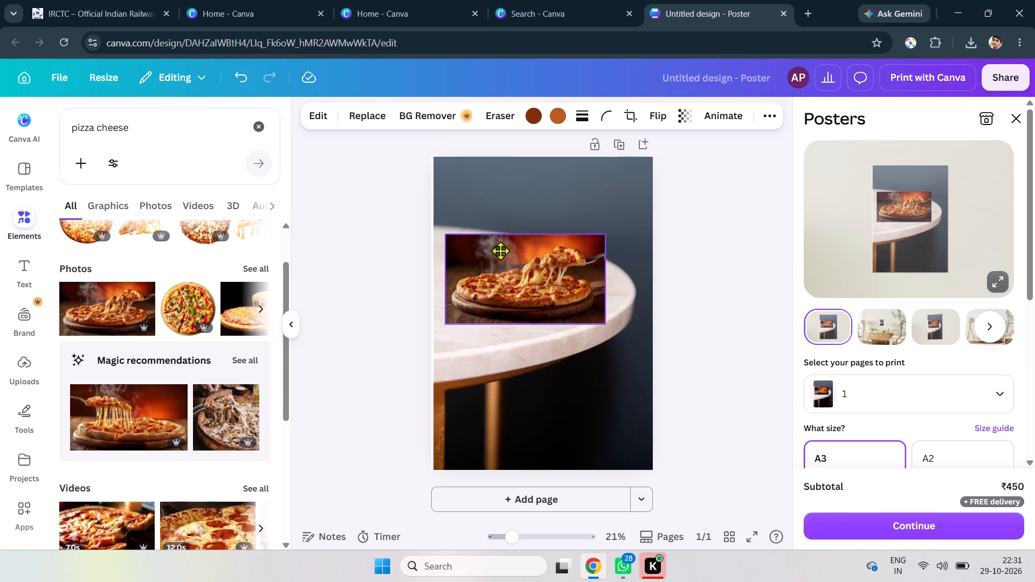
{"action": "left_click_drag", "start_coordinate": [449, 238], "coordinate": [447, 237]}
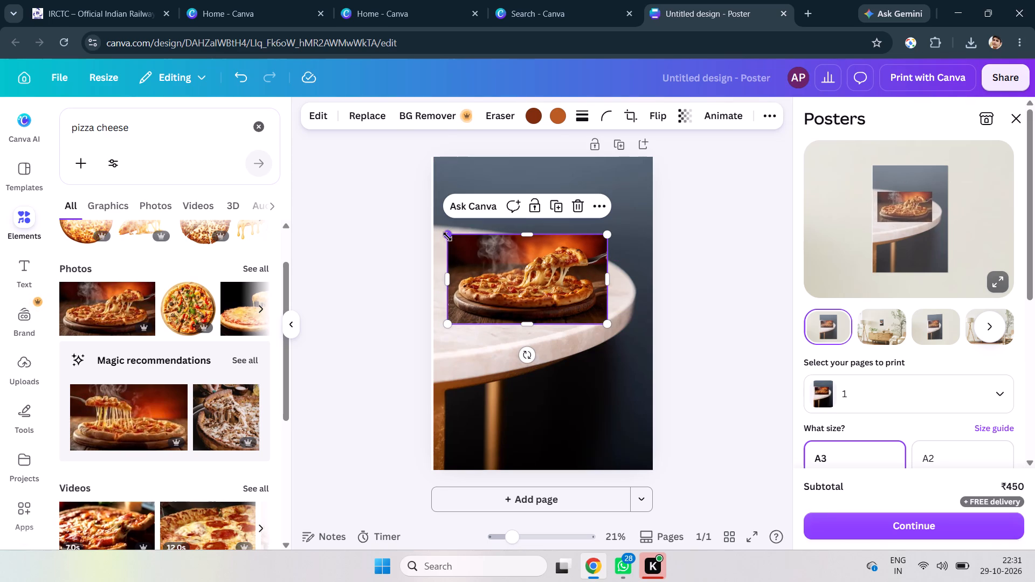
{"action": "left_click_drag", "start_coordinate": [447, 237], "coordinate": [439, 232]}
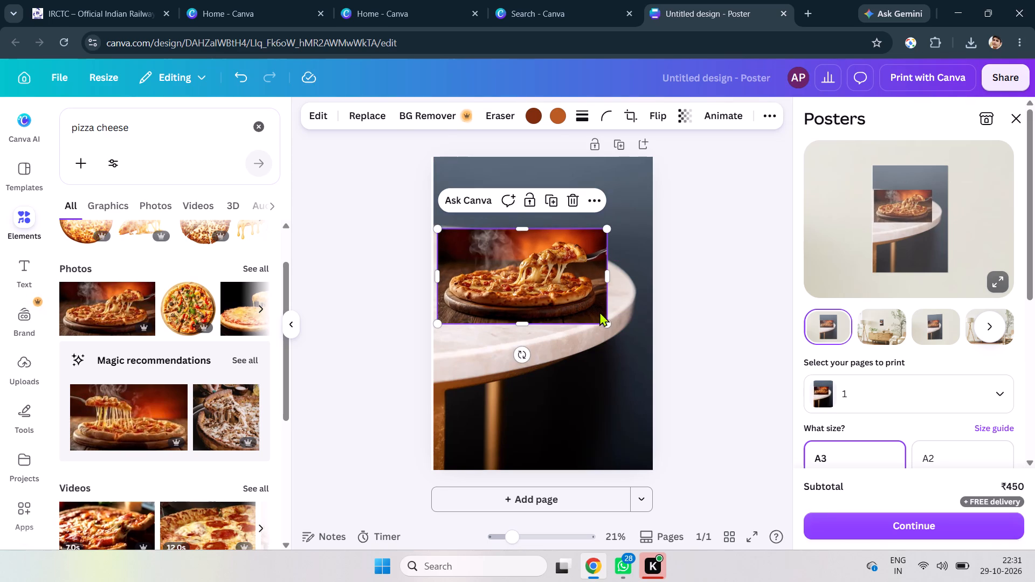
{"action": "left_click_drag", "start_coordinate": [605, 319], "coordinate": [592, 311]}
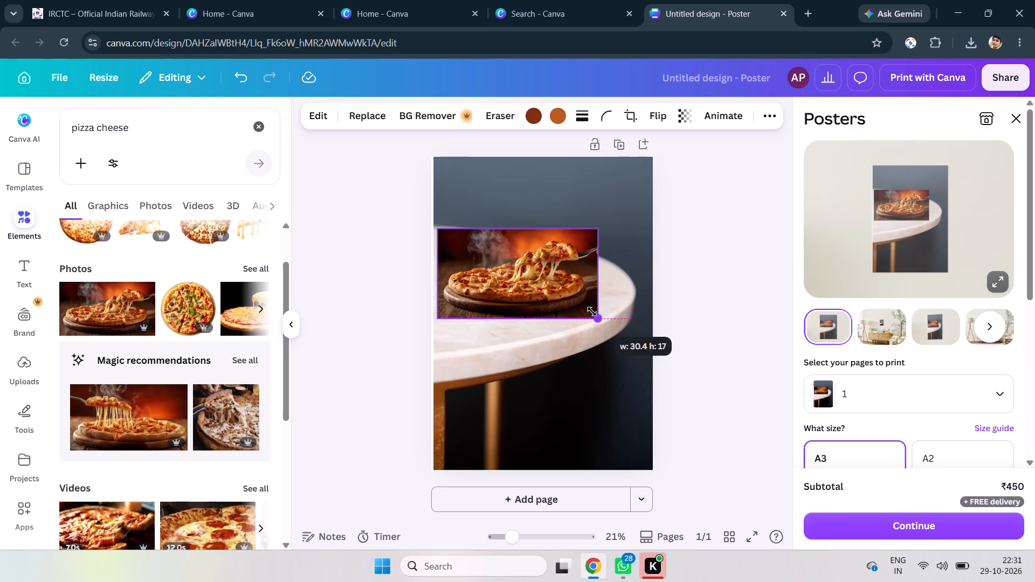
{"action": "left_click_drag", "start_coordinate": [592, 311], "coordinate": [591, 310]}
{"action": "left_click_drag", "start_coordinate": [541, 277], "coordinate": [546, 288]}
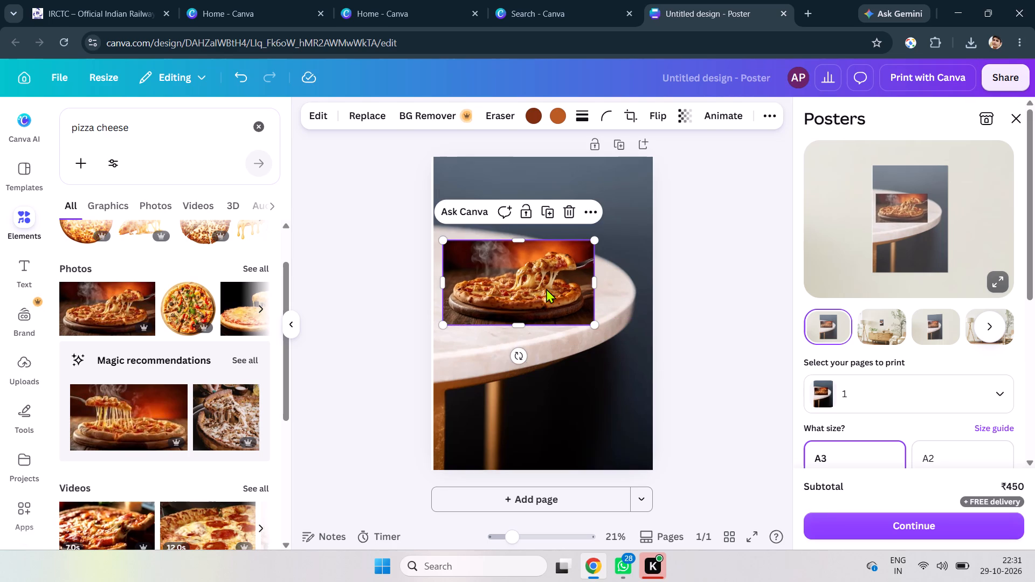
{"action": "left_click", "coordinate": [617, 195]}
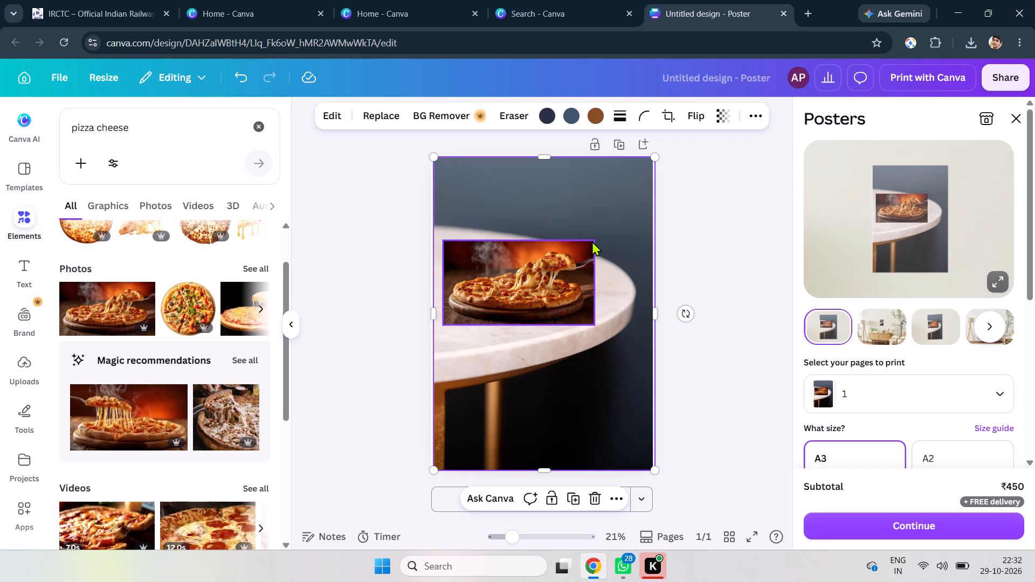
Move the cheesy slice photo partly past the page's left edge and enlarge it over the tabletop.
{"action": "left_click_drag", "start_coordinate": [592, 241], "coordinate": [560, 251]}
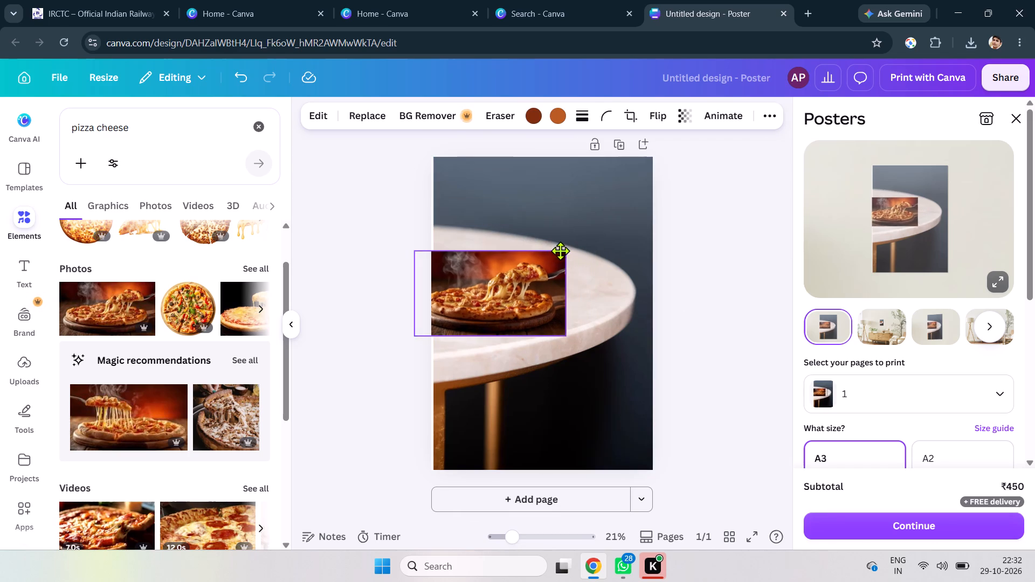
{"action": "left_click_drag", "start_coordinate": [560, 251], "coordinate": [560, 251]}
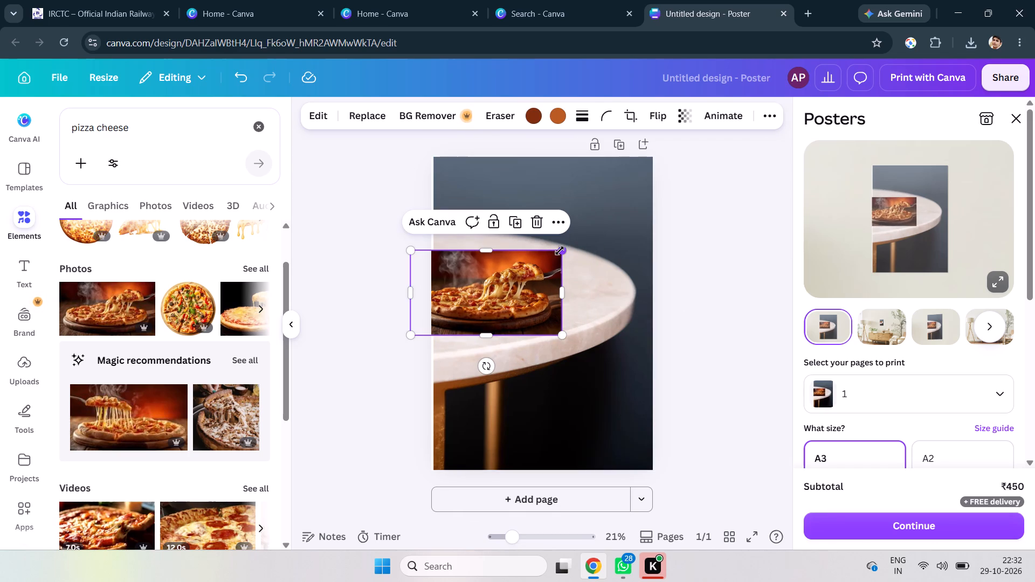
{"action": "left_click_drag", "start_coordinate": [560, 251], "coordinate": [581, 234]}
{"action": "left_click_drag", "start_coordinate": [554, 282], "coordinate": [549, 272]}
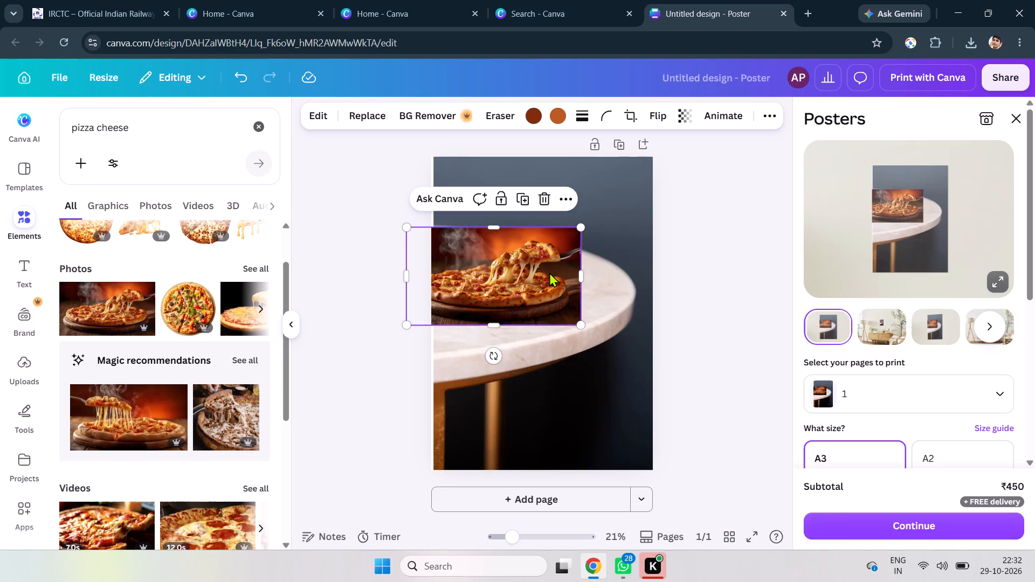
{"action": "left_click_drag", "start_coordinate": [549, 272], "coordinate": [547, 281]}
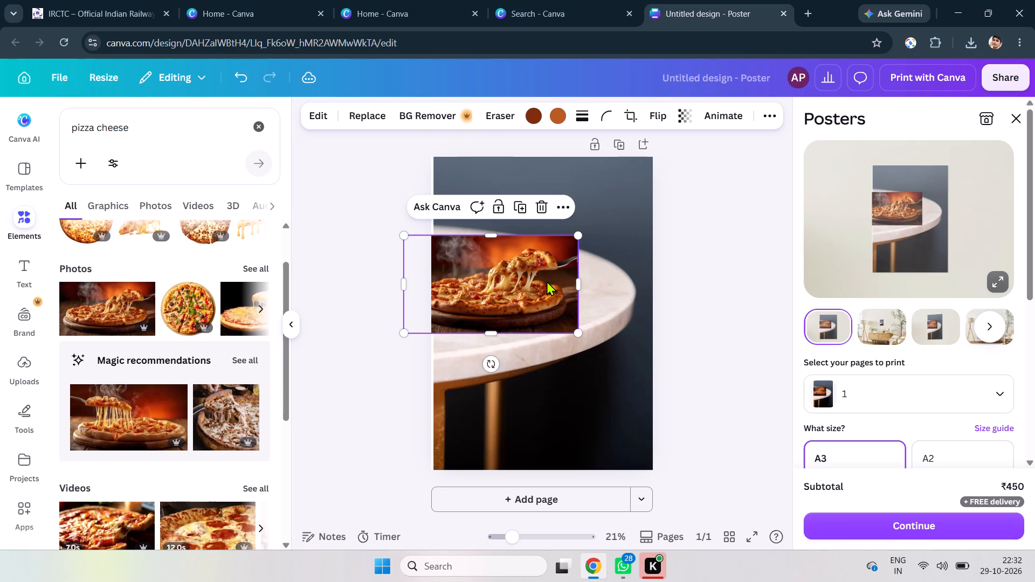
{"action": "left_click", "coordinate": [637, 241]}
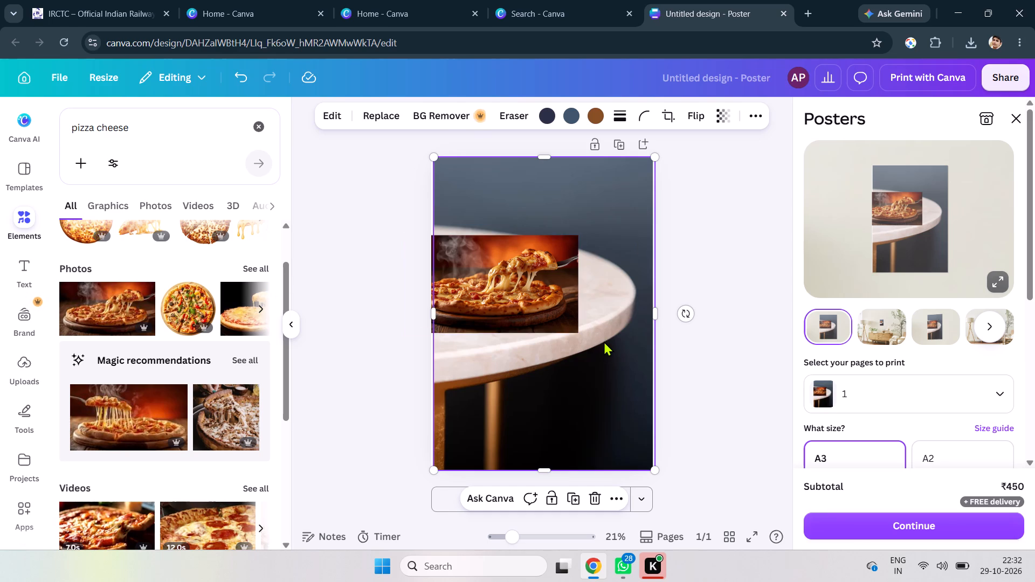
Delete the cheesy slice photo from the poster.
{"action": "left_click", "coordinate": [537, 308]}
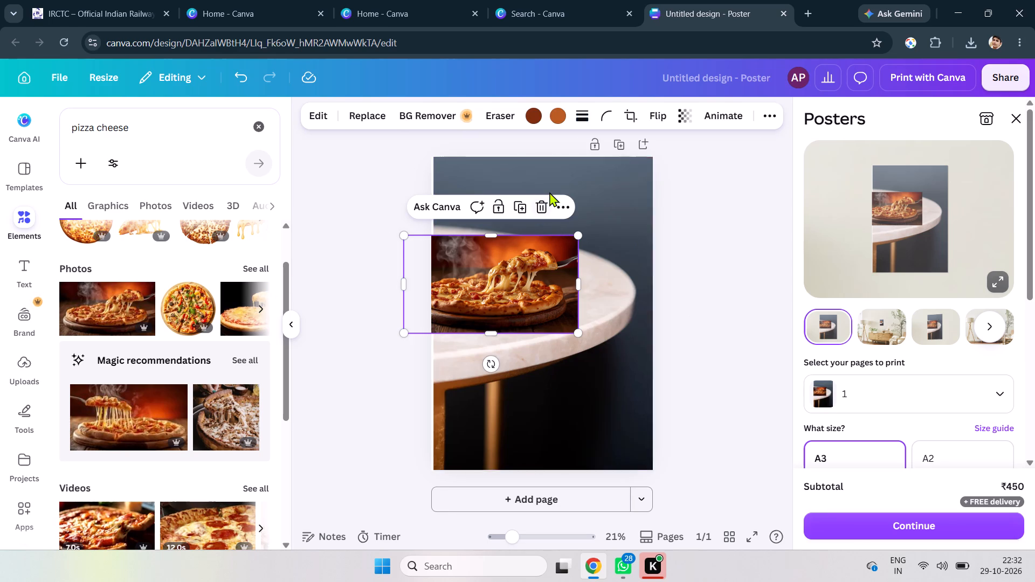
{"action": "left_click", "coordinate": [542, 206]}
Add the round vegetable pizza photo from the pizza cheese results, shrink it, and place it on the left part of the marble tabletop.
{"action": "left_click", "coordinate": [190, 307]}
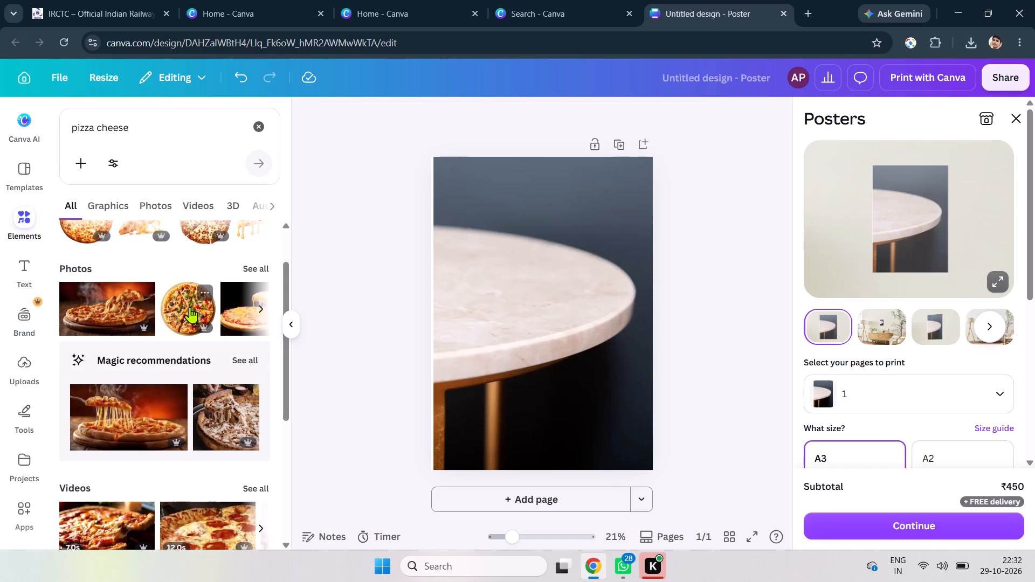
{"action": "left_click", "coordinate": [528, 310]}
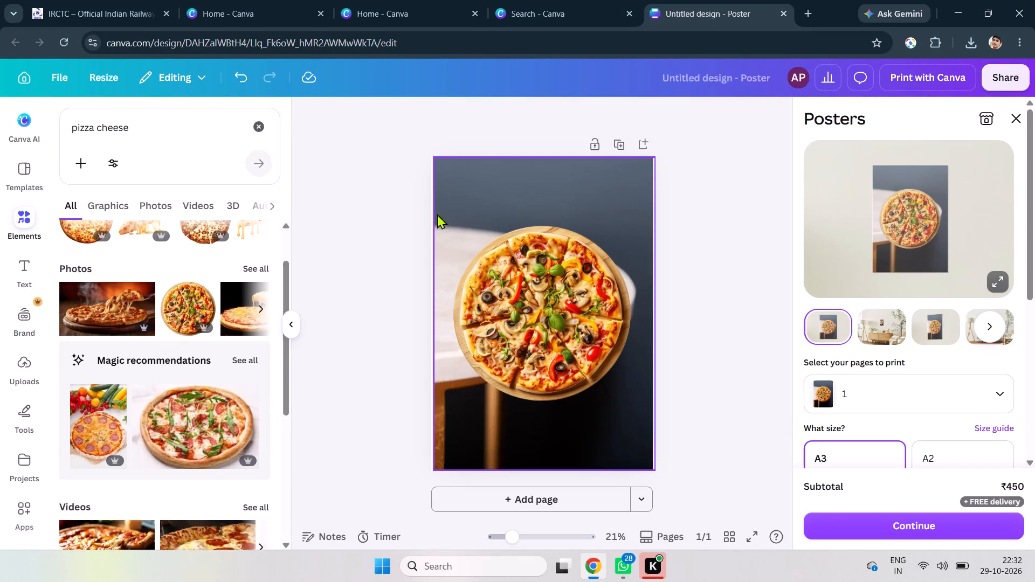
{"action": "left_click", "coordinate": [455, 227]}
{"action": "left_click", "coordinate": [455, 227]}
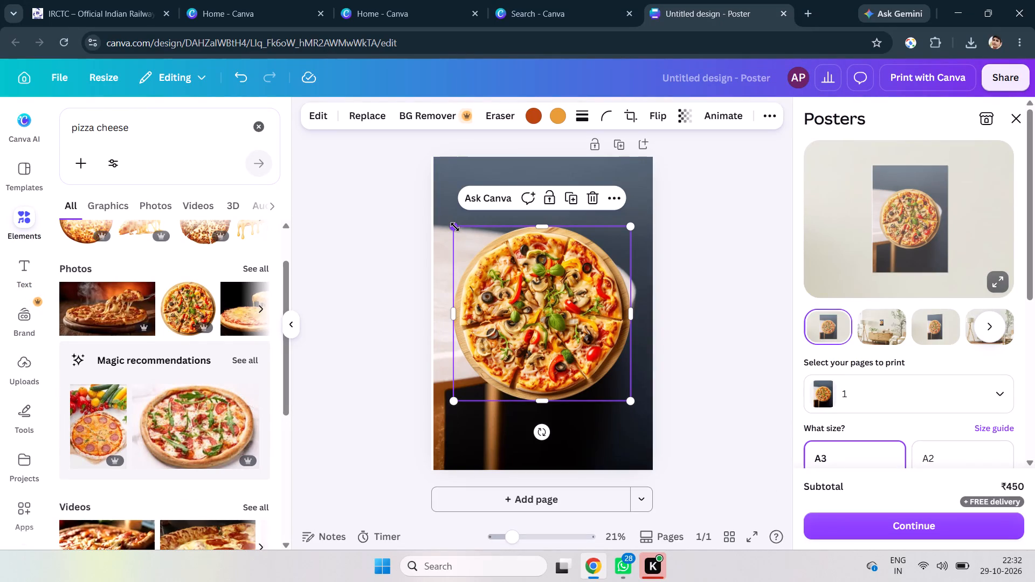
{"action": "left_click_drag", "start_coordinate": [455, 227], "coordinate": [492, 251]}
{"action": "left_click_drag", "start_coordinate": [547, 299], "coordinate": [536, 288]}
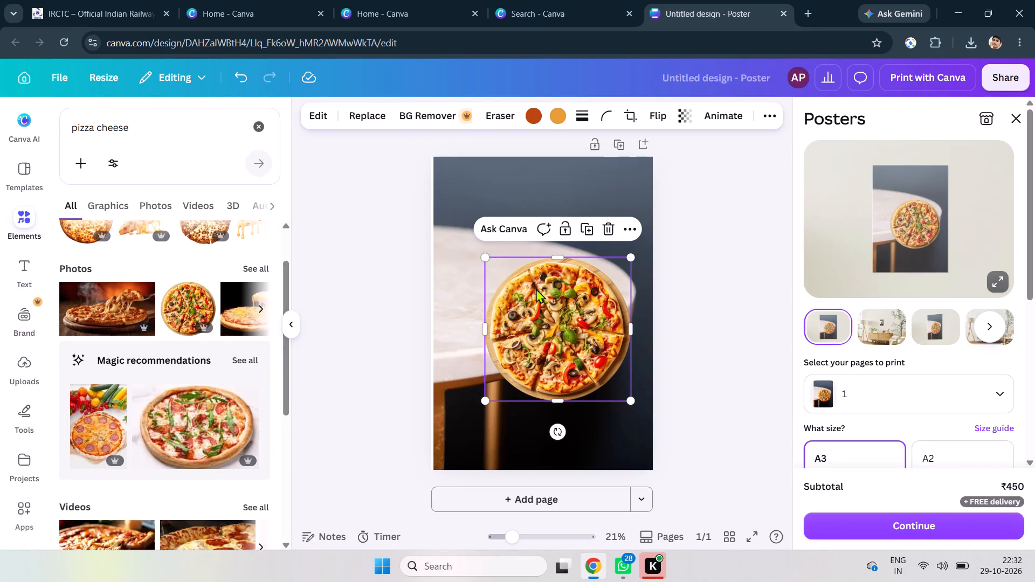
{"action": "left_click_drag", "start_coordinate": [536, 288], "coordinate": [494, 260]}
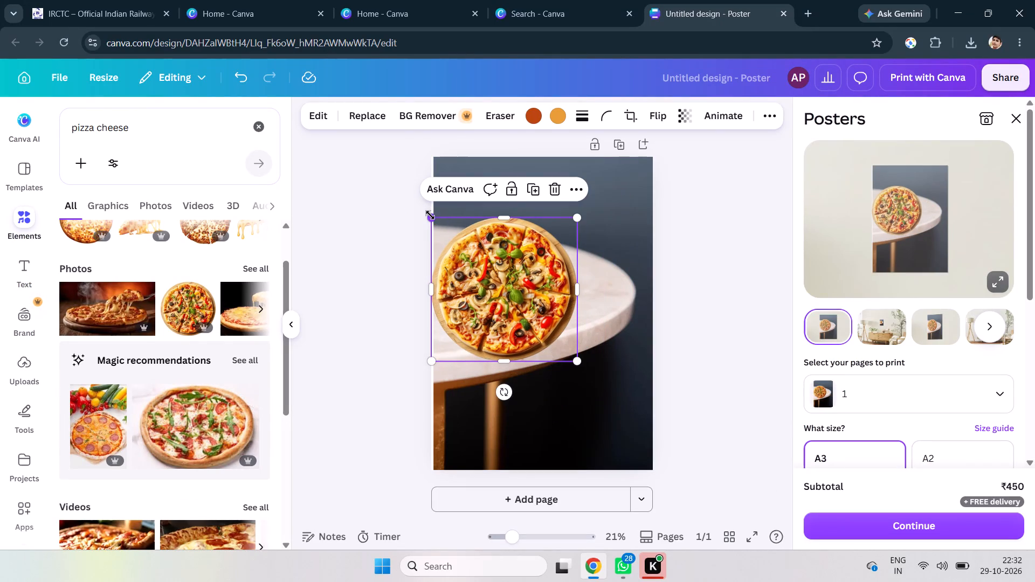
{"action": "left_click_drag", "start_coordinate": [430, 215], "coordinate": [477, 241]}
{"action": "left_click_drag", "start_coordinate": [513, 278], "coordinate": [508, 274]}
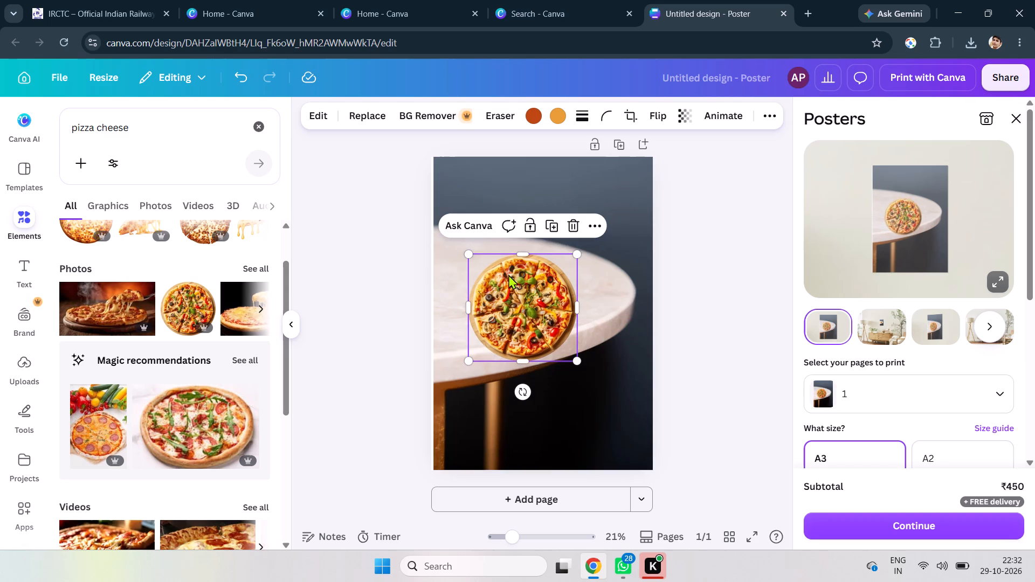
{"action": "left_click_drag", "start_coordinate": [508, 274], "coordinate": [488, 258]}
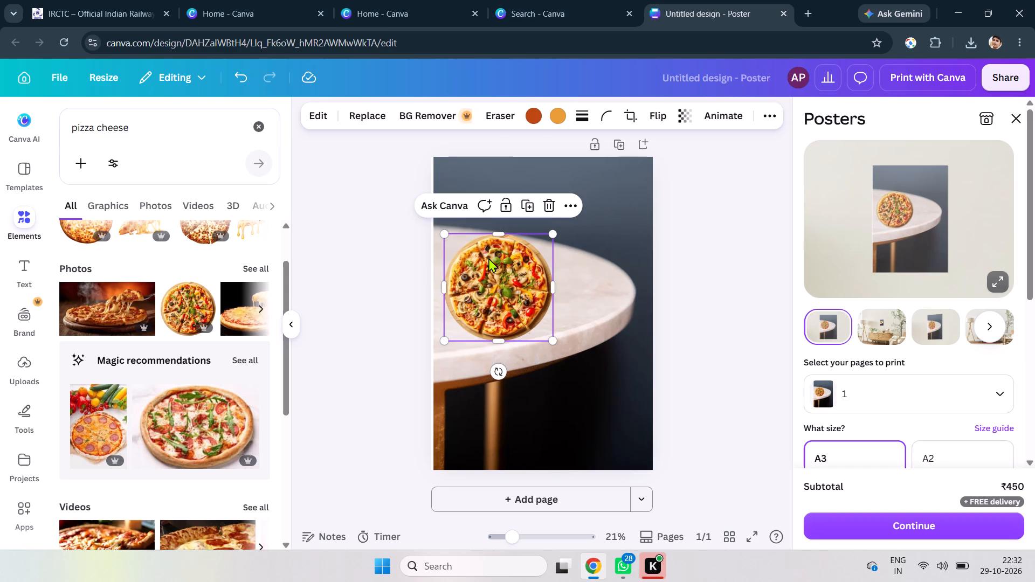
Shift the round pizza so it runs slightly past the page's left edge on the tabletop, adjusting its width slightly.
{"action": "left_click", "coordinate": [553, 289]}
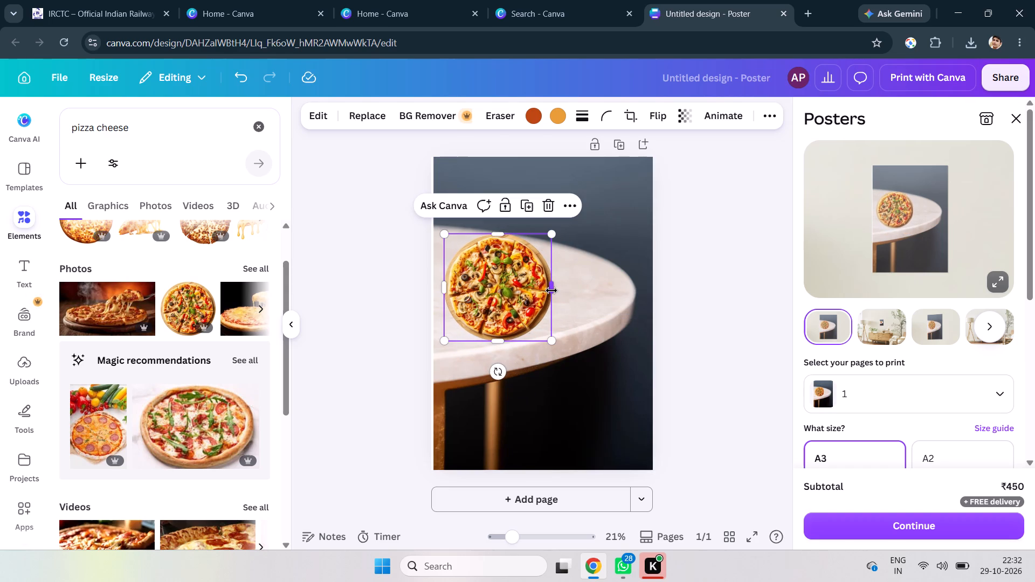
{"action": "left_click_drag", "start_coordinate": [504, 282], "coordinate": [479, 283]}
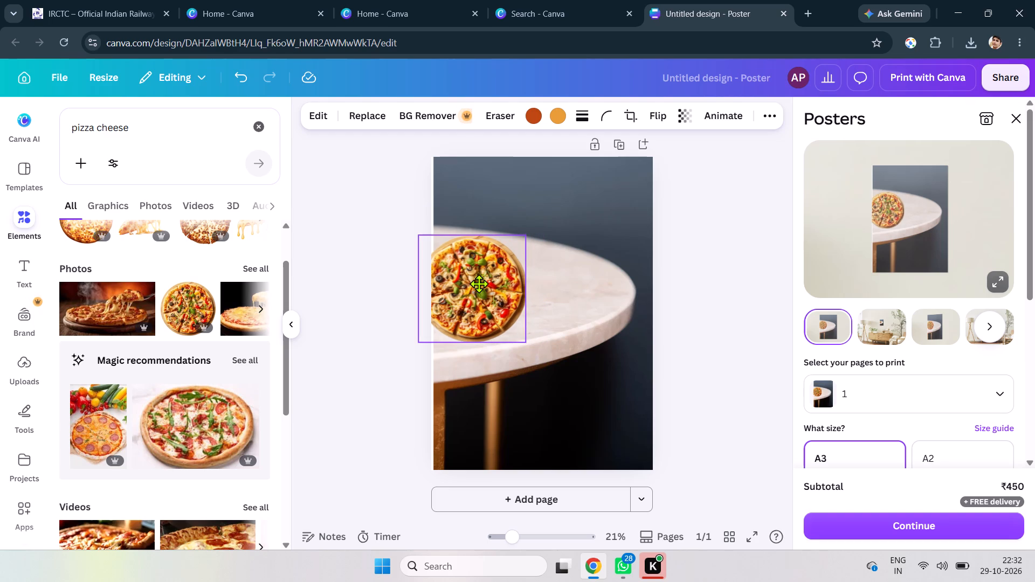
{"action": "left_click_drag", "start_coordinate": [479, 283], "coordinate": [484, 275]}
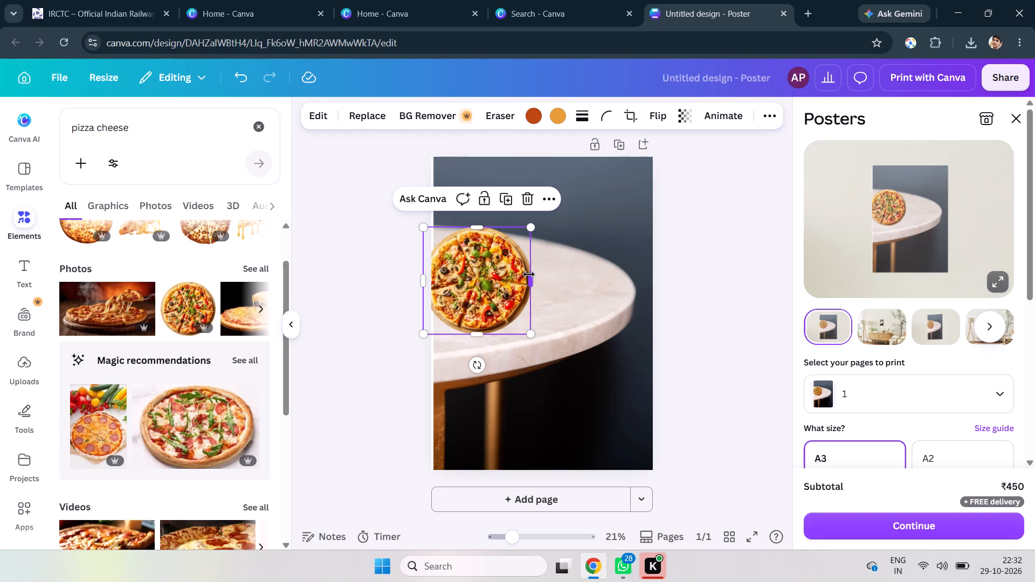
{"action": "left_click_drag", "start_coordinate": [529, 274], "coordinate": [558, 275]}
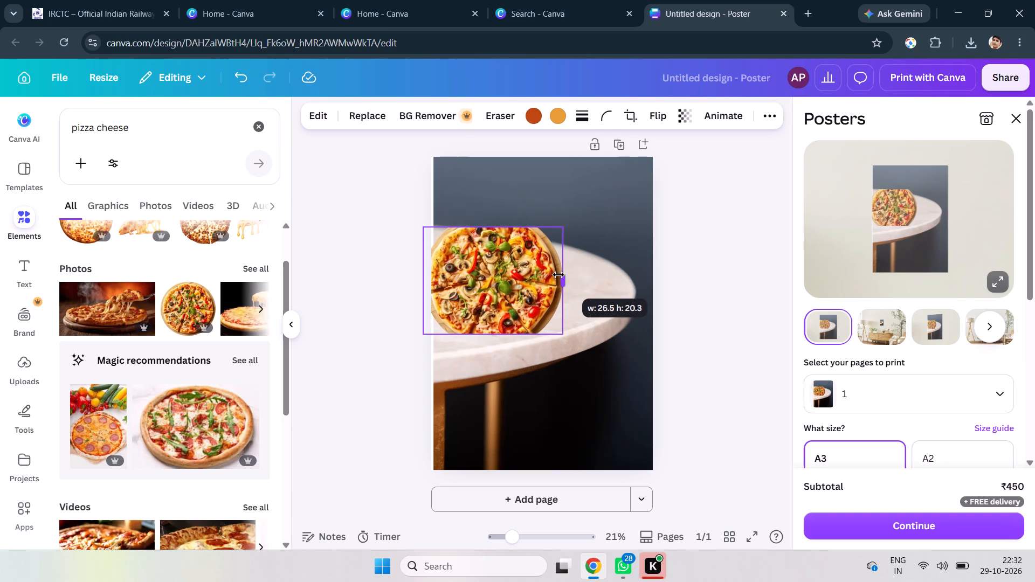
{"action": "left_click_drag", "start_coordinate": [558, 275], "coordinate": [532, 280]}
{"action": "left_click_drag", "start_coordinate": [510, 284], "coordinate": [532, 289]}
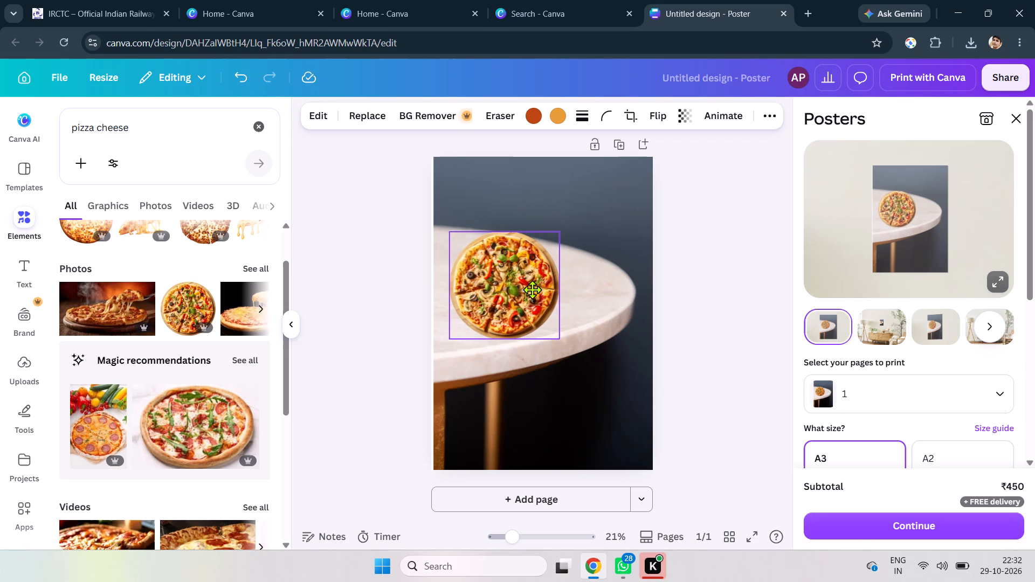
{"action": "left_click_drag", "start_coordinate": [532, 289], "coordinate": [501, 300]}
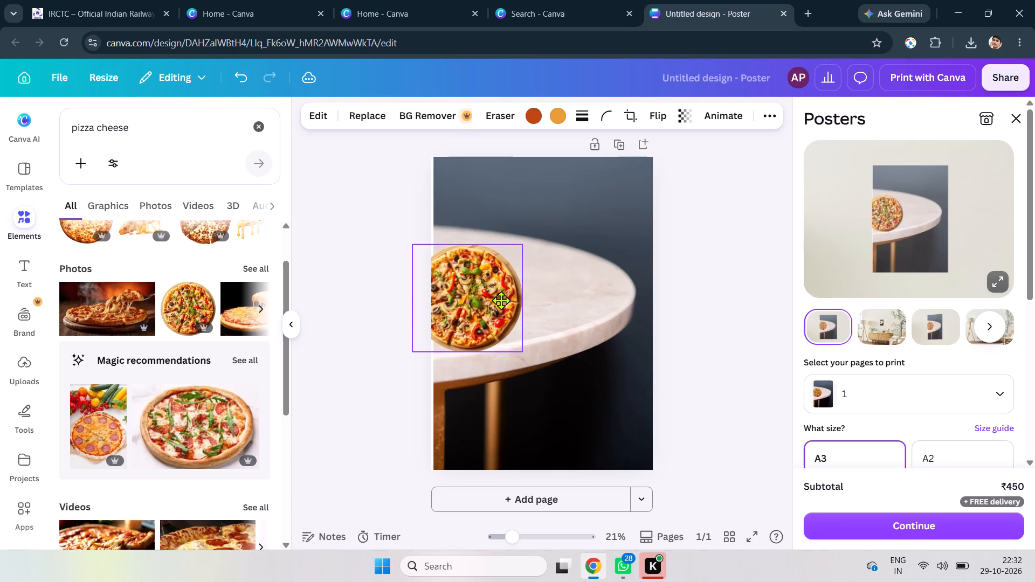
{"action": "left_click_drag", "start_coordinate": [501, 300], "coordinate": [502, 291]}
Stretch the round pizza slightly downward and to the right, keeping it cut off by the page's left edge.
{"action": "scroll", "coordinate": [479, 328], "scroll_direction": "left", "scroll_amount": 1}
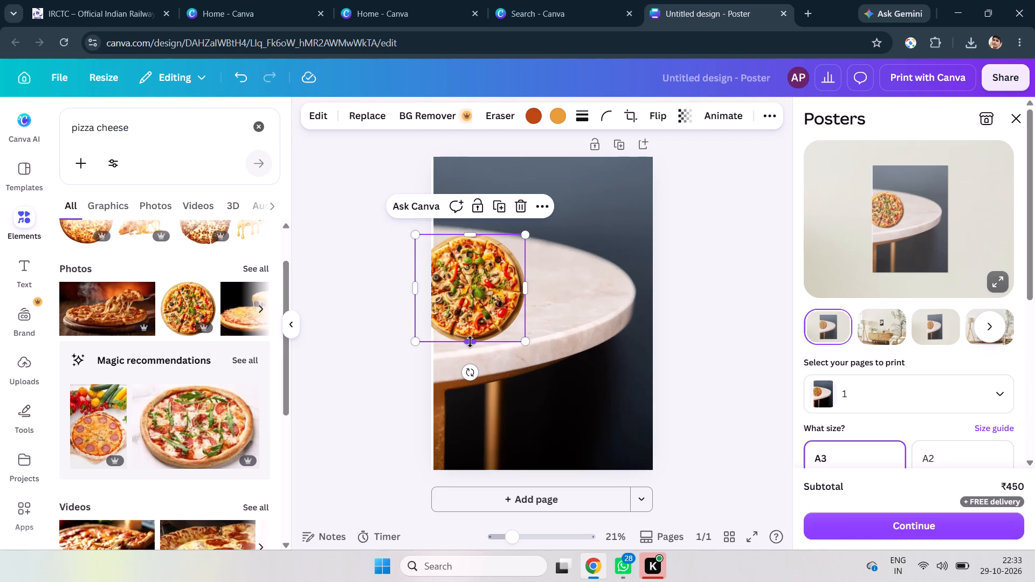
{"action": "scroll", "coordinate": [470, 342], "scroll_direction": "left", "scroll_amount": 1}
{"action": "left_click_drag", "start_coordinate": [470, 342], "coordinate": [468, 352]}
{"action": "scroll", "coordinate": [468, 352], "scroll_direction": "left", "scroll_amount": 1}
{"action": "scroll", "coordinate": [468, 352], "scroll_direction": "right", "scroll_amount": 1}
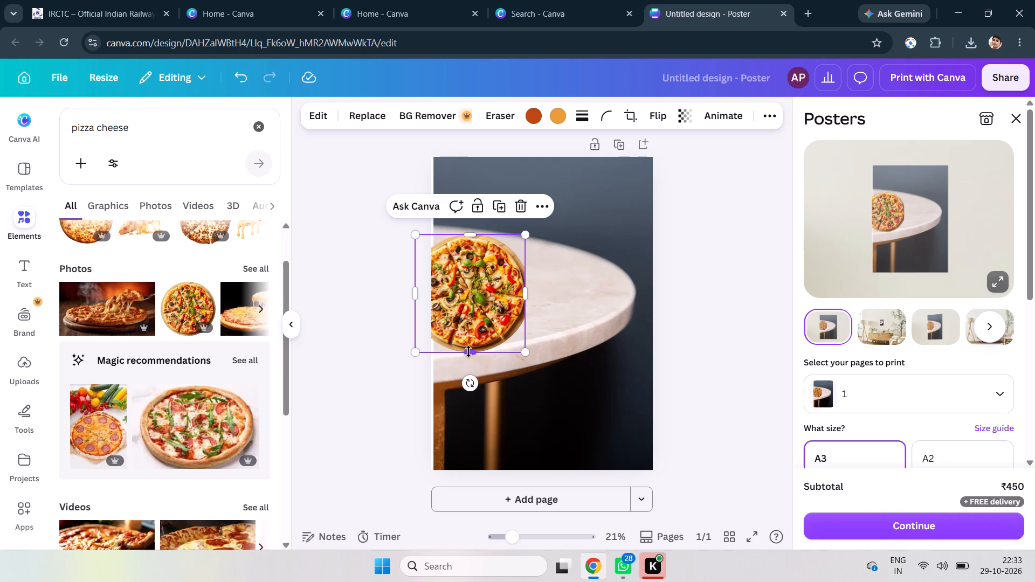
{"action": "scroll", "coordinate": [468, 351], "scroll_direction": "right", "scroll_amount": 1}
{"action": "left_click_drag", "start_coordinate": [521, 287], "coordinate": [525, 287]}
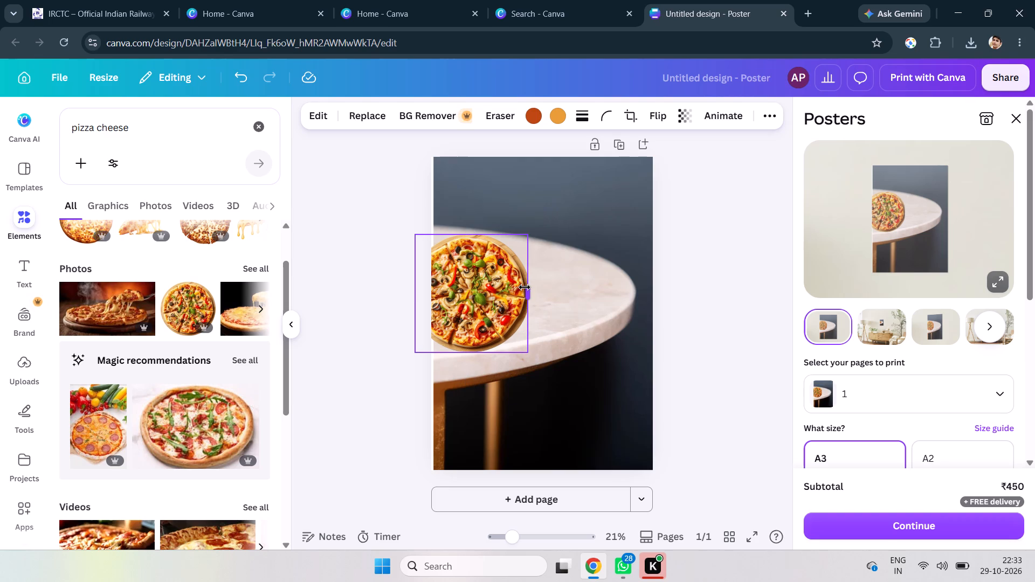
{"action": "left_click_drag", "start_coordinate": [525, 287], "coordinate": [526, 287]}
{"action": "left_click", "coordinate": [560, 279]}
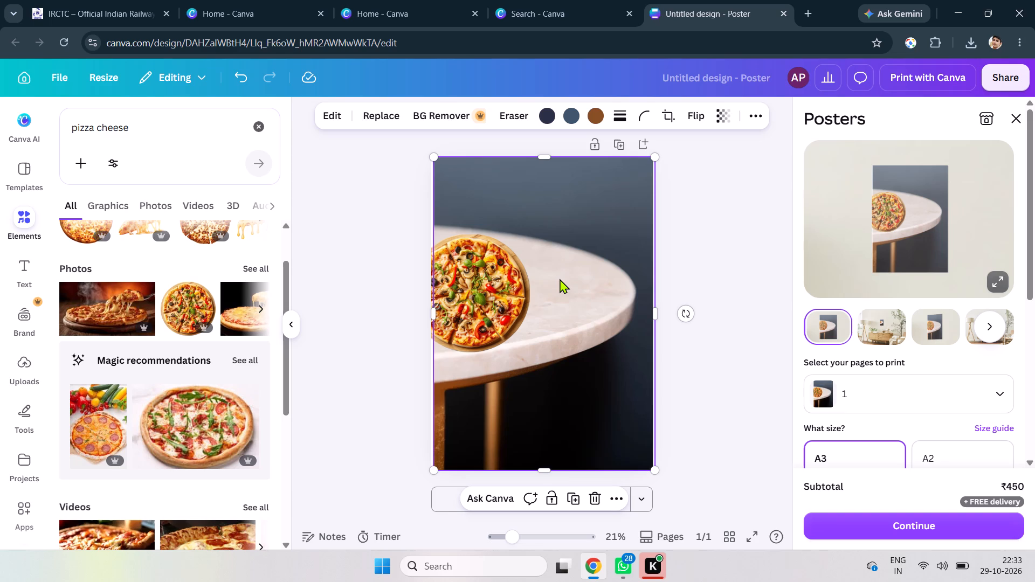
Move the round pizza slightly right and up on the tabletop and crop a thin strip off its top edge.
{"action": "left_click", "coordinate": [486, 262]}
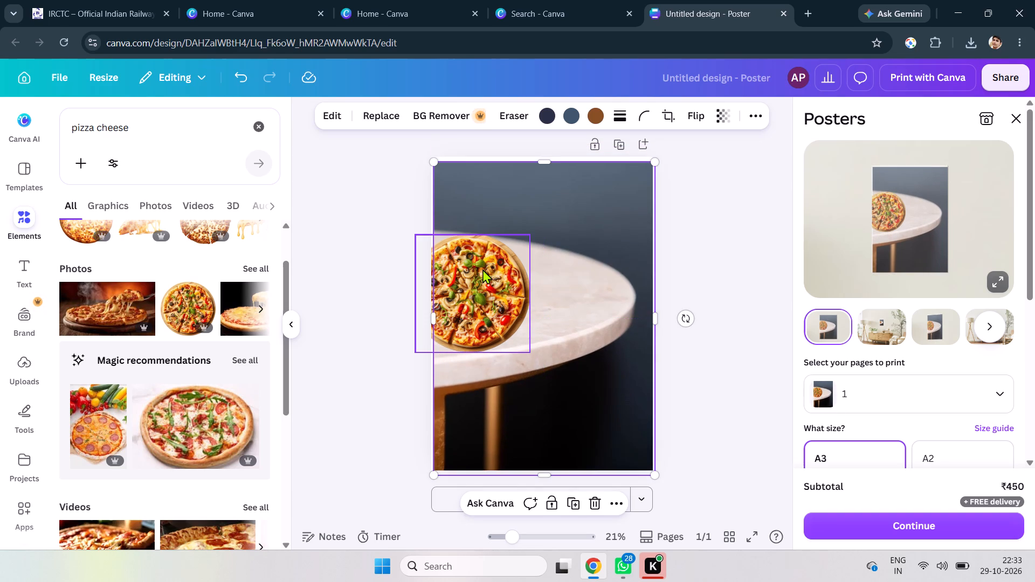
{"action": "left_click", "coordinate": [482, 269]}
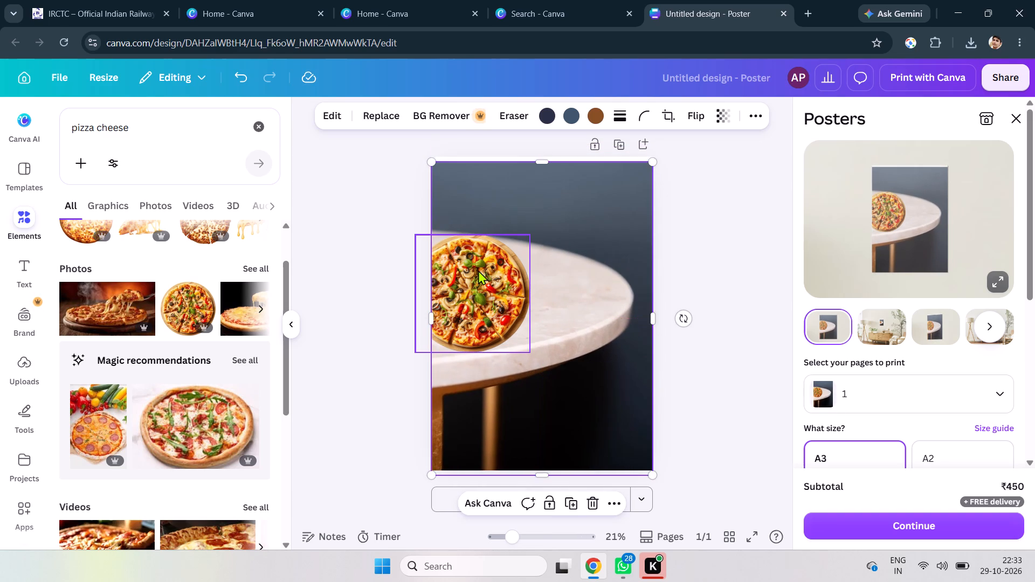
{"action": "left_click", "coordinate": [478, 270]}
{"action": "left_click_drag", "start_coordinate": [478, 270], "coordinate": [502, 266]}
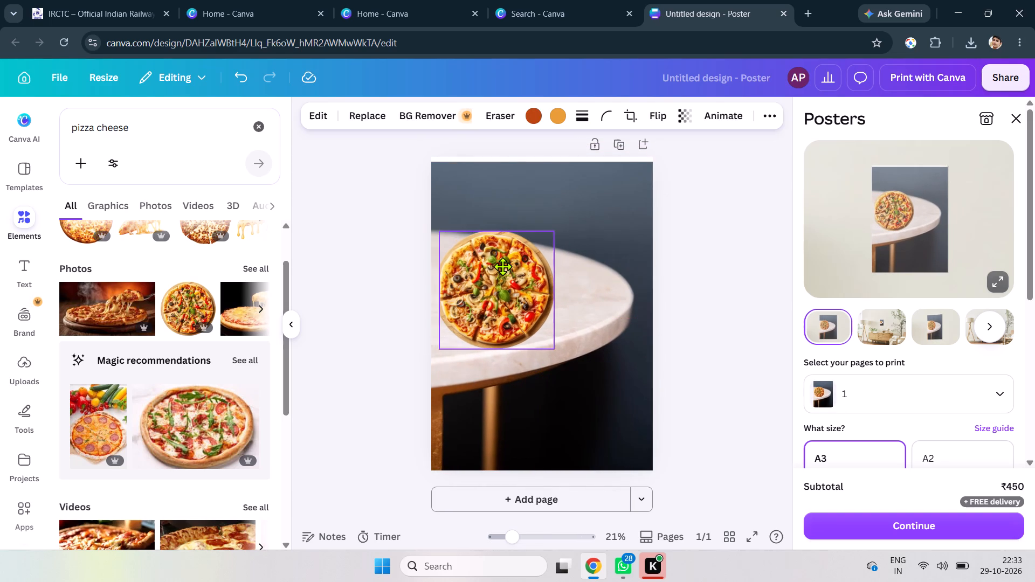
{"action": "left_click_drag", "start_coordinate": [502, 266], "coordinate": [486, 267]}
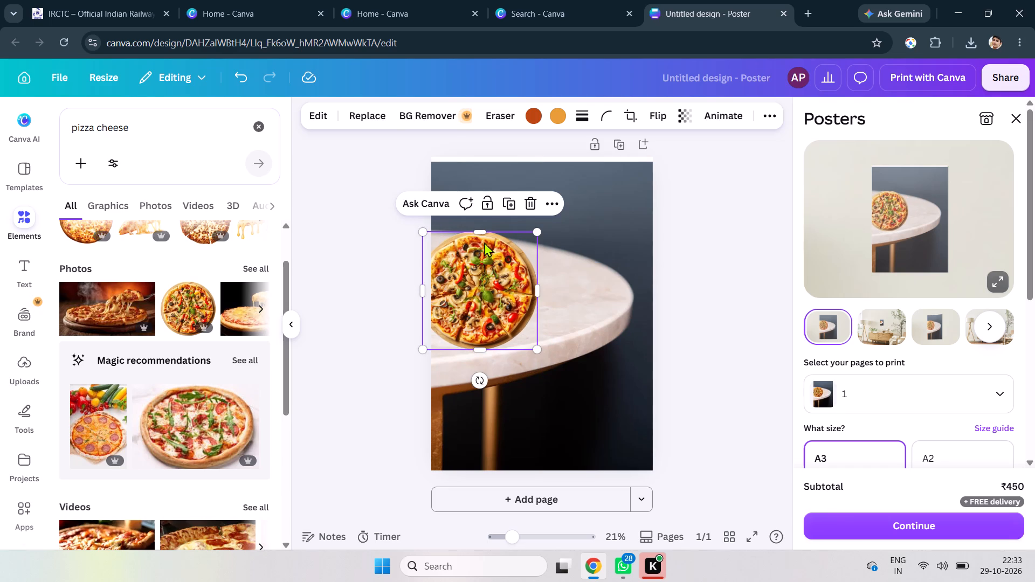
{"action": "left_click_drag", "start_coordinate": [482, 231], "coordinate": [486, 237]}
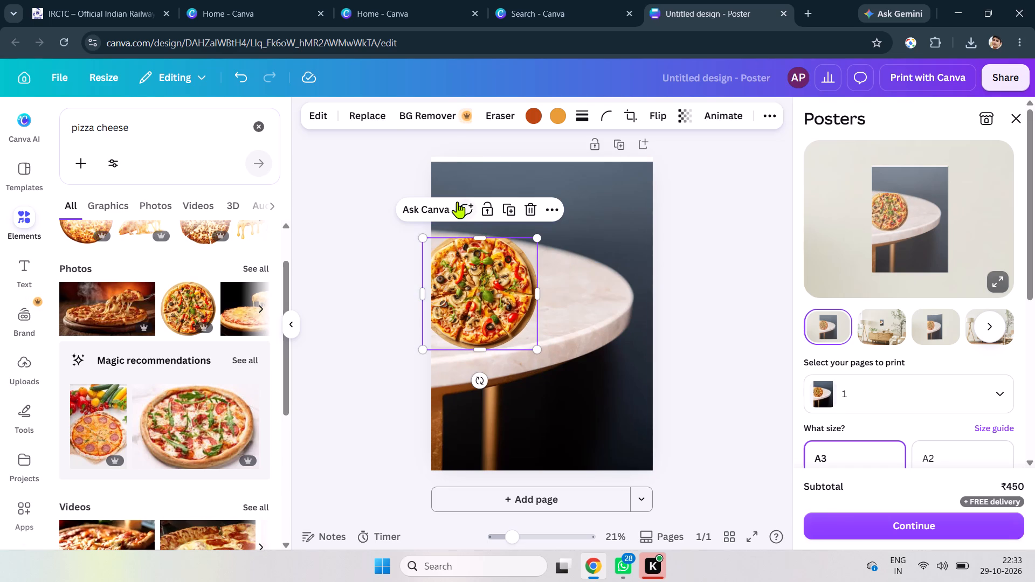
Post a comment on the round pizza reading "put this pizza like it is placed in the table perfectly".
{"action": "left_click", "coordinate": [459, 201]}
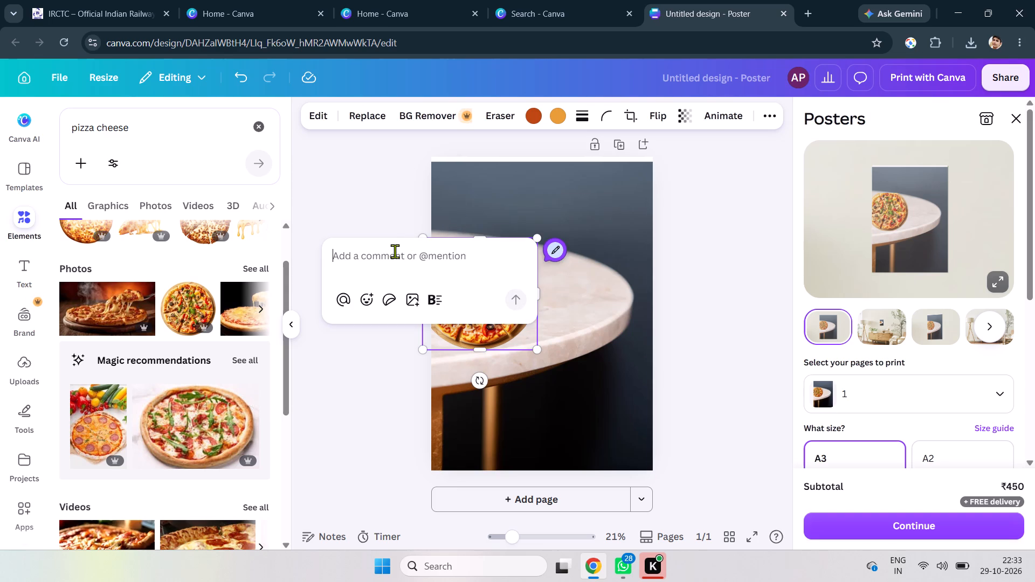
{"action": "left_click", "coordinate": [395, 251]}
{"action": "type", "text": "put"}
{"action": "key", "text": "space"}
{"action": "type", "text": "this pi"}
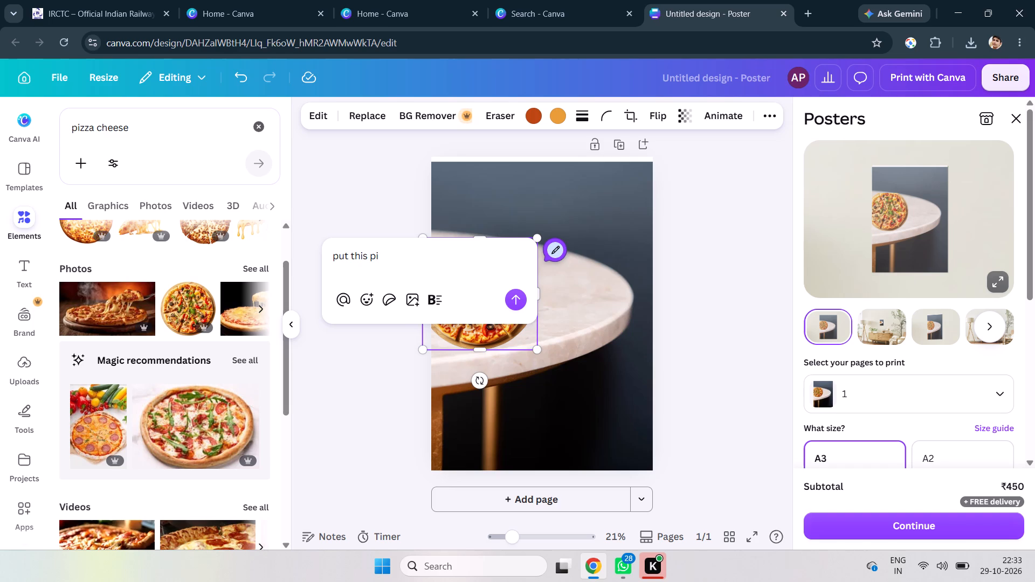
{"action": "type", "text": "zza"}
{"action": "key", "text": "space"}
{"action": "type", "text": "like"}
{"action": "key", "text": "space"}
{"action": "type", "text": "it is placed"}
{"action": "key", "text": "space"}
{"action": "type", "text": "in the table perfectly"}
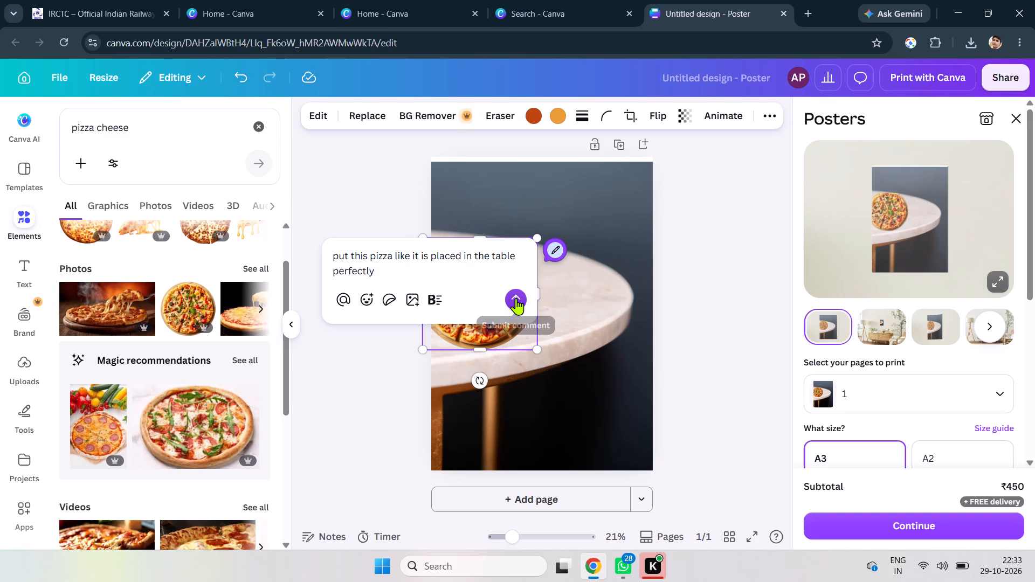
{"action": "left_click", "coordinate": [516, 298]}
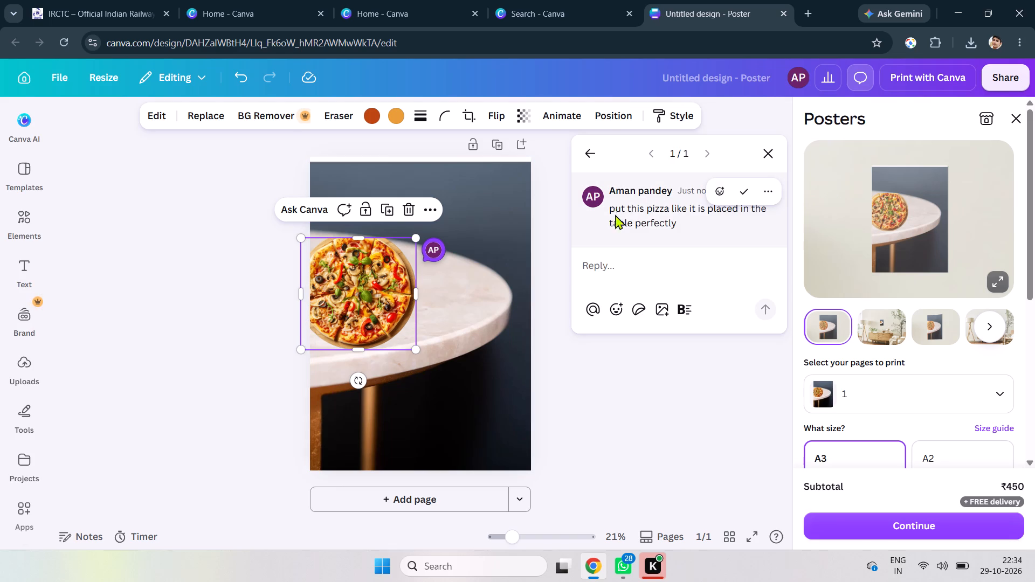
Copy the text of the comment on the pizza and close the comment thread.
{"action": "left_click_drag", "start_coordinate": [610, 209], "coordinate": [680, 227]}
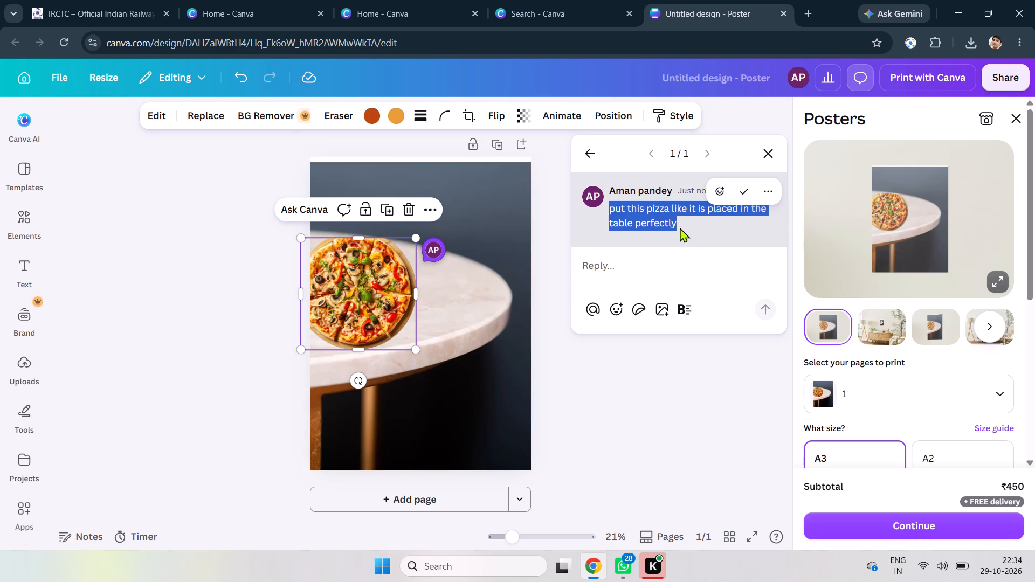
{"action": "left_click_drag", "start_coordinate": [680, 227], "coordinate": [686, 227]}
{"action": "key", "text": "ctrl+c"}
{"action": "left_click", "coordinate": [768, 155]}
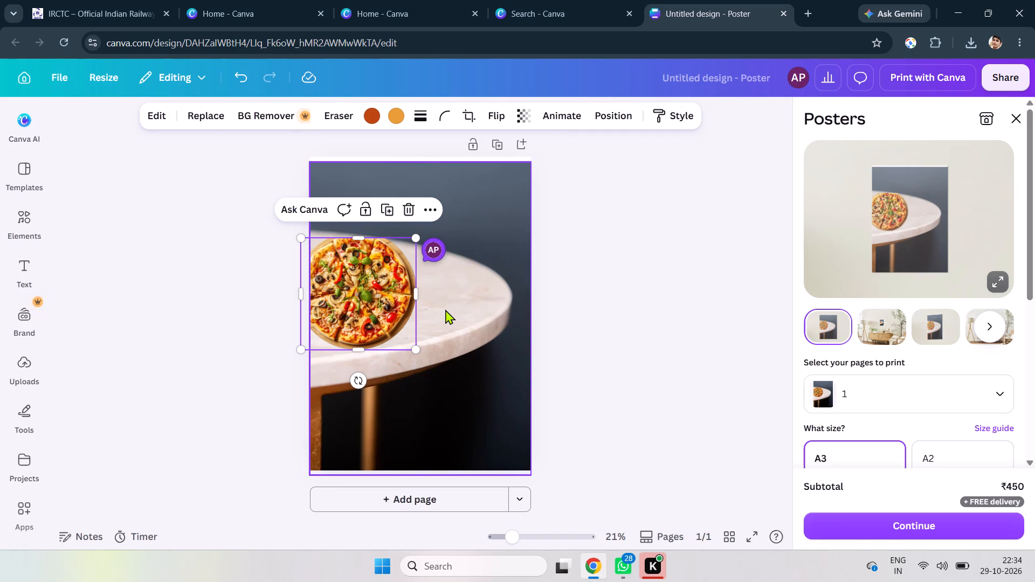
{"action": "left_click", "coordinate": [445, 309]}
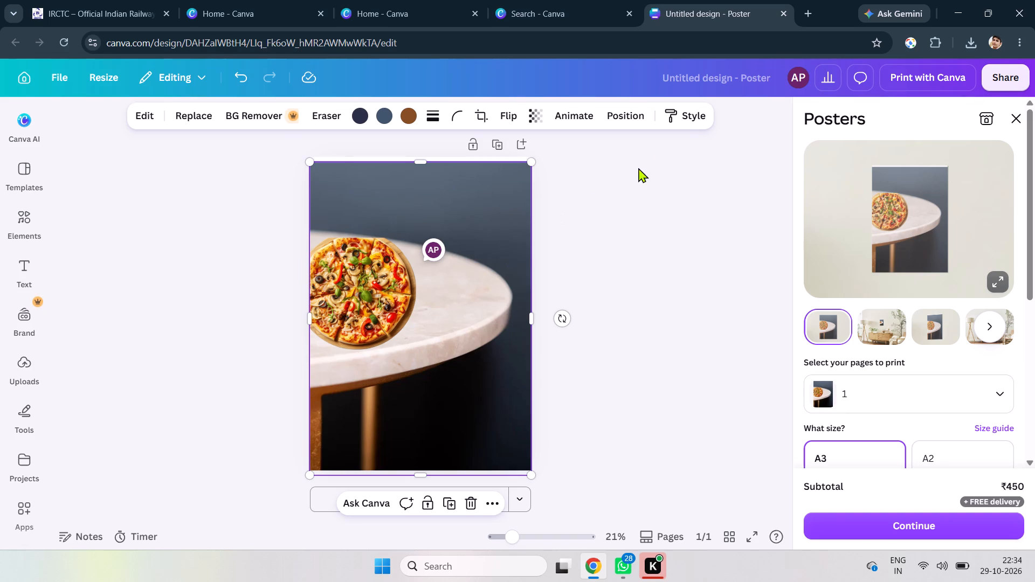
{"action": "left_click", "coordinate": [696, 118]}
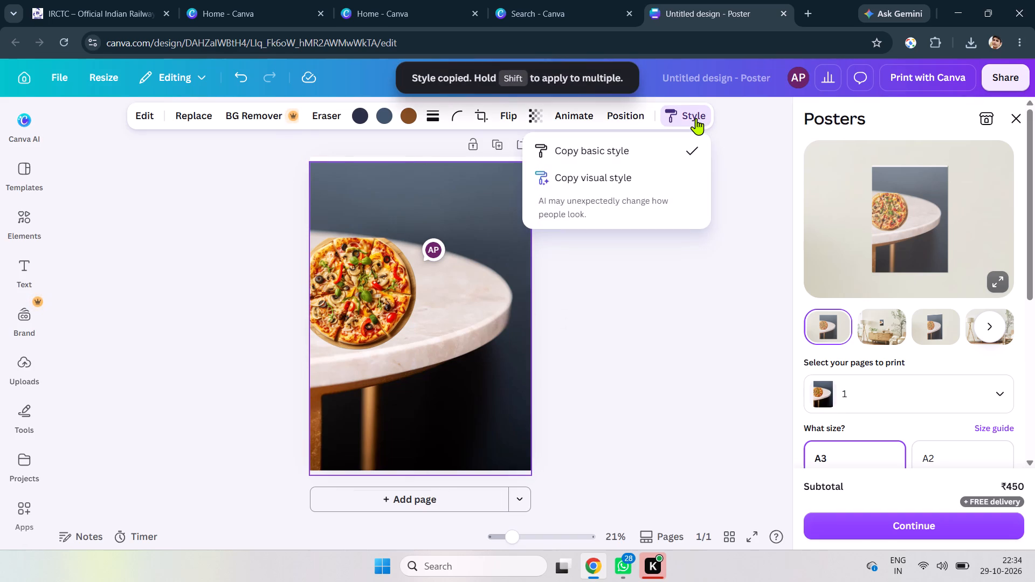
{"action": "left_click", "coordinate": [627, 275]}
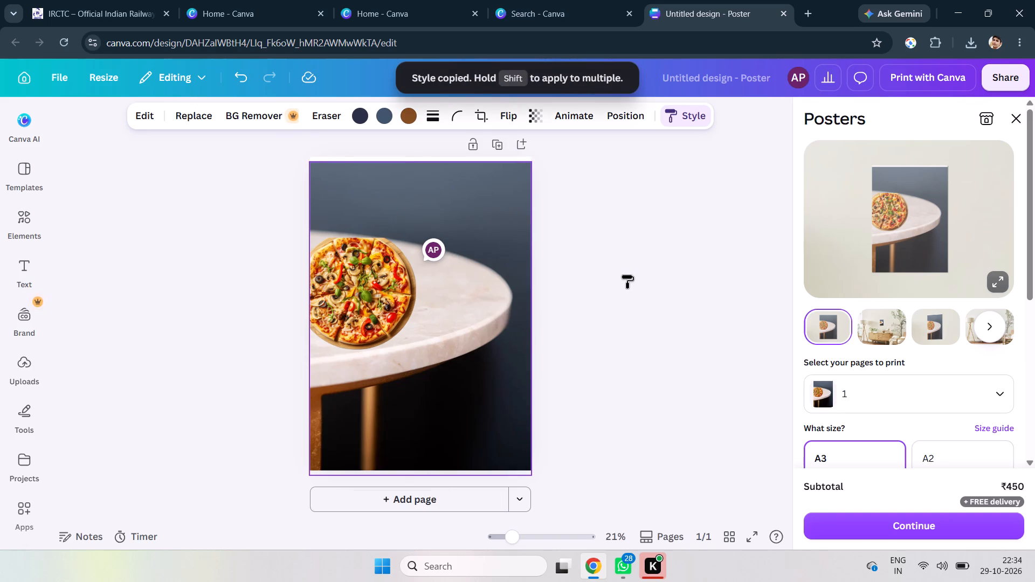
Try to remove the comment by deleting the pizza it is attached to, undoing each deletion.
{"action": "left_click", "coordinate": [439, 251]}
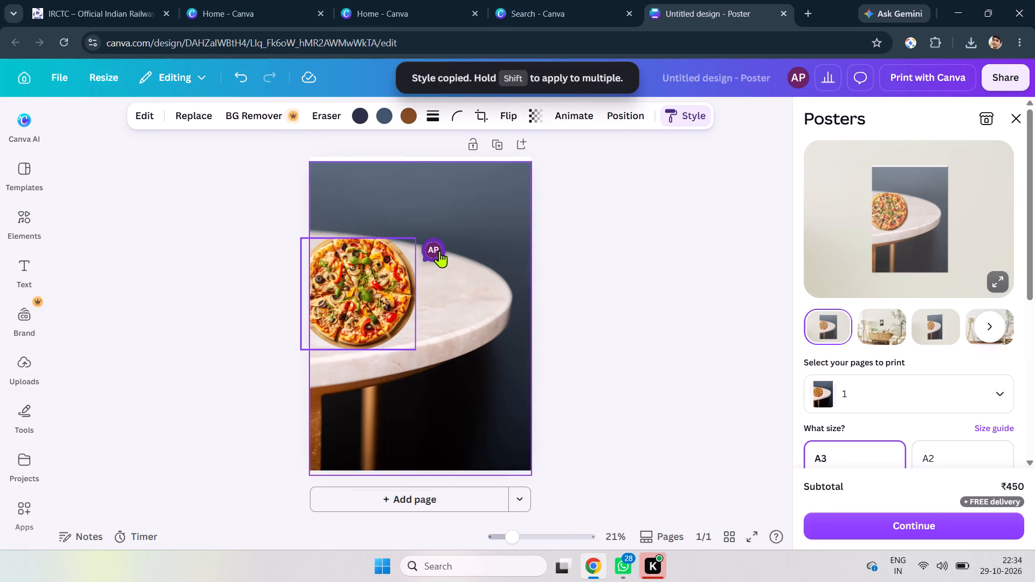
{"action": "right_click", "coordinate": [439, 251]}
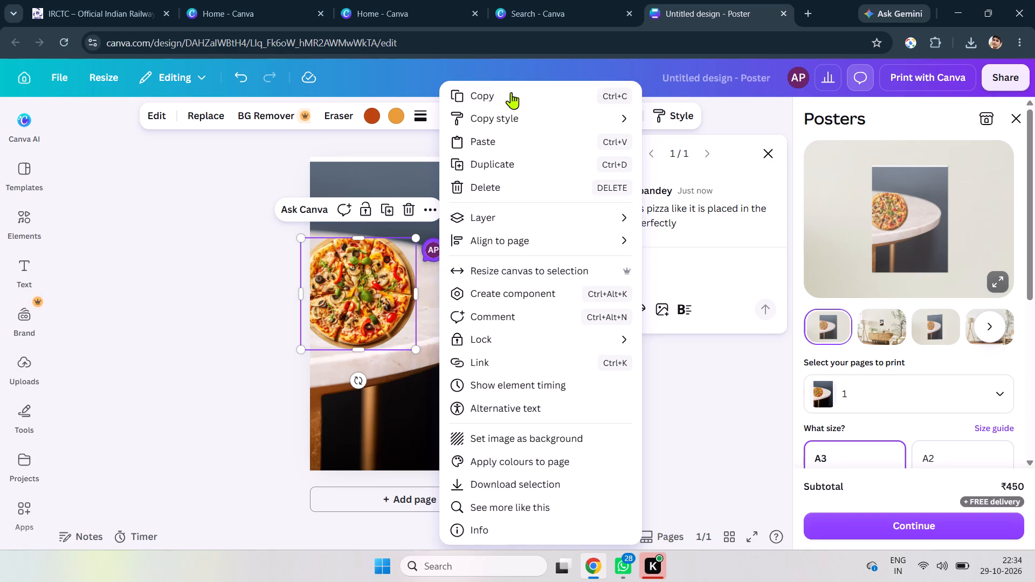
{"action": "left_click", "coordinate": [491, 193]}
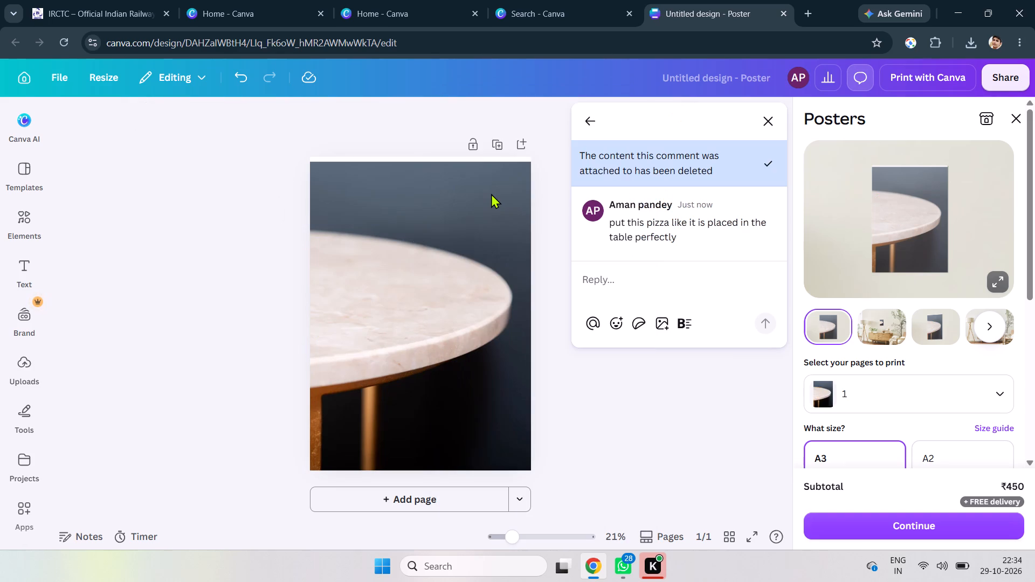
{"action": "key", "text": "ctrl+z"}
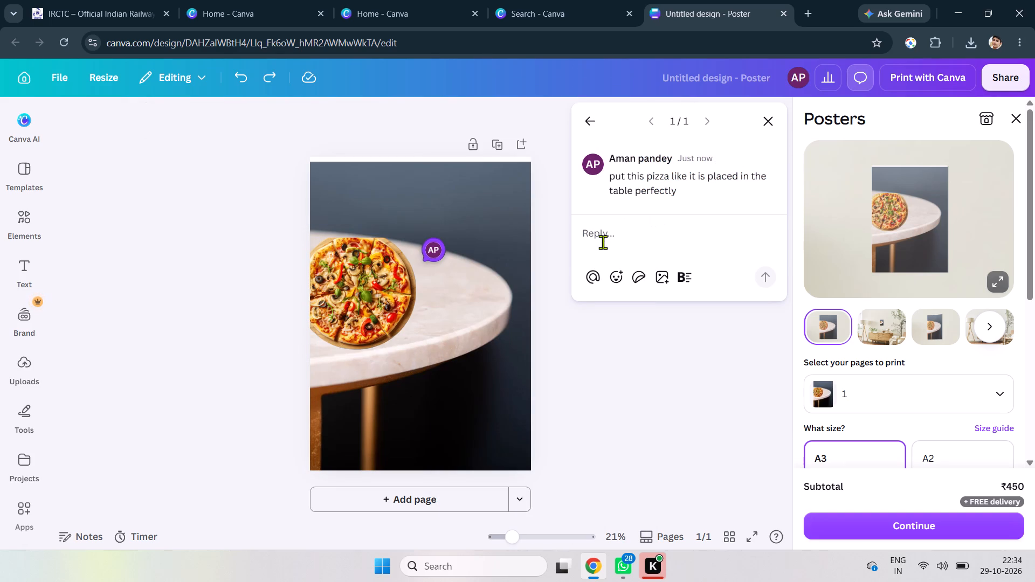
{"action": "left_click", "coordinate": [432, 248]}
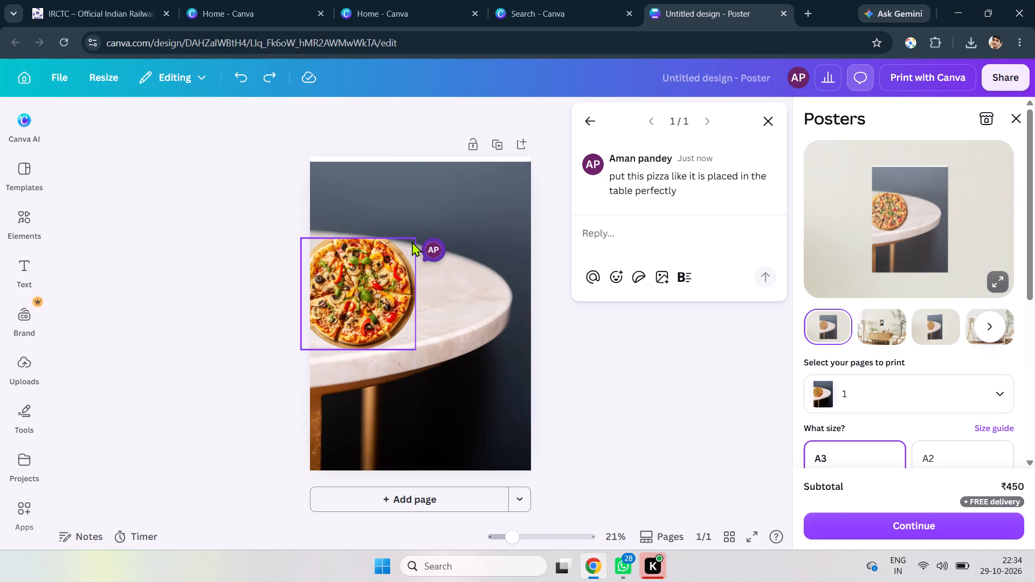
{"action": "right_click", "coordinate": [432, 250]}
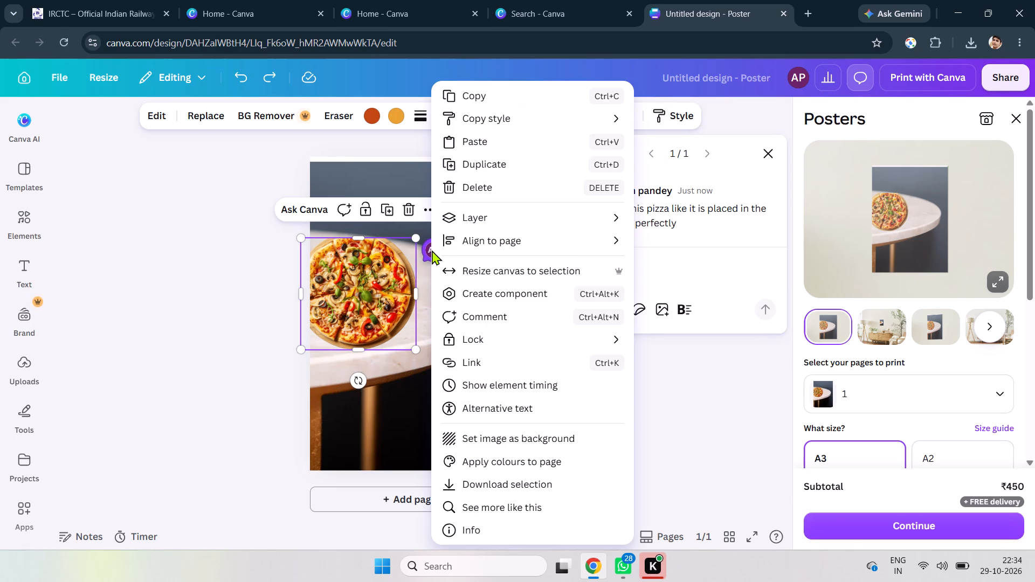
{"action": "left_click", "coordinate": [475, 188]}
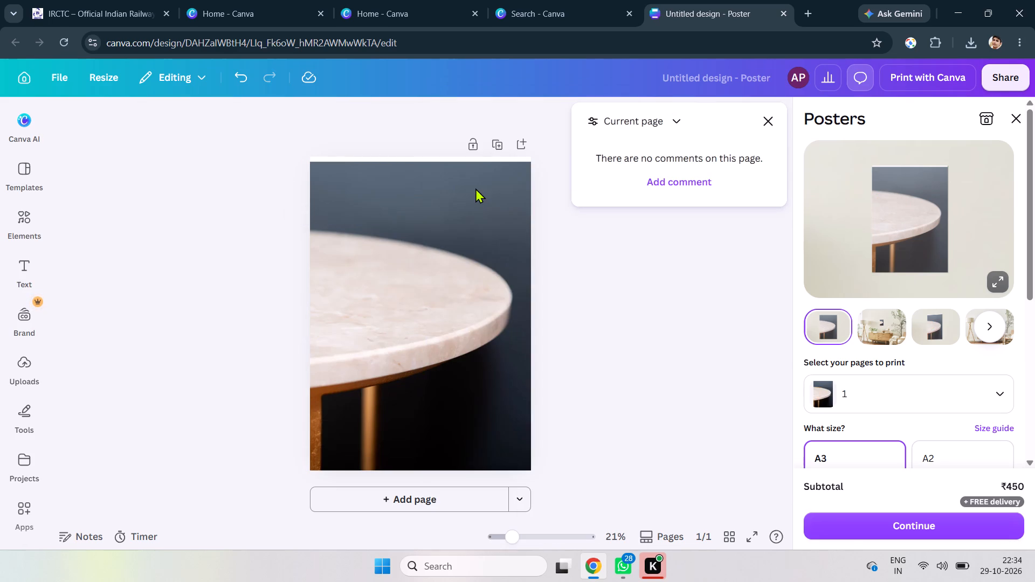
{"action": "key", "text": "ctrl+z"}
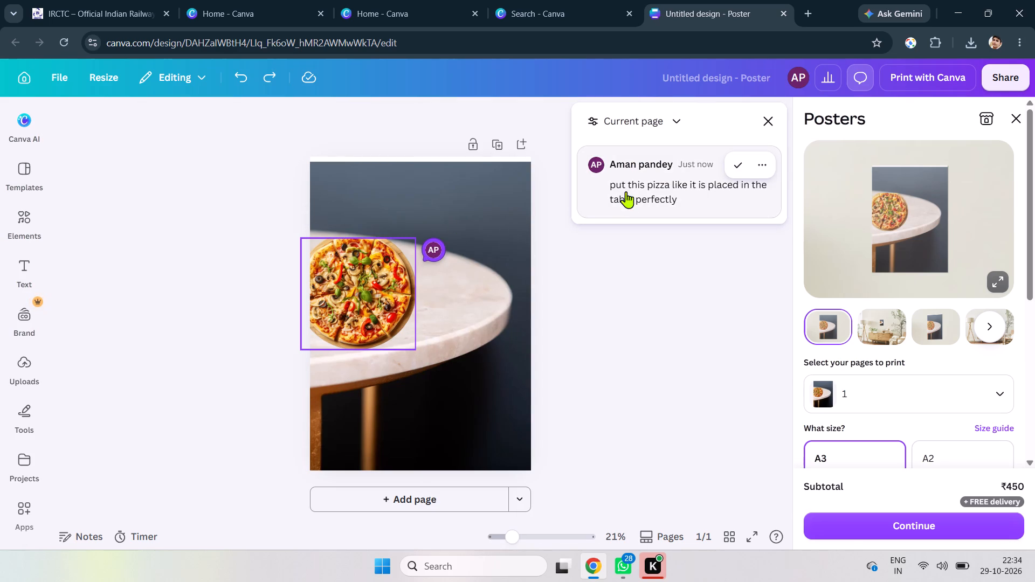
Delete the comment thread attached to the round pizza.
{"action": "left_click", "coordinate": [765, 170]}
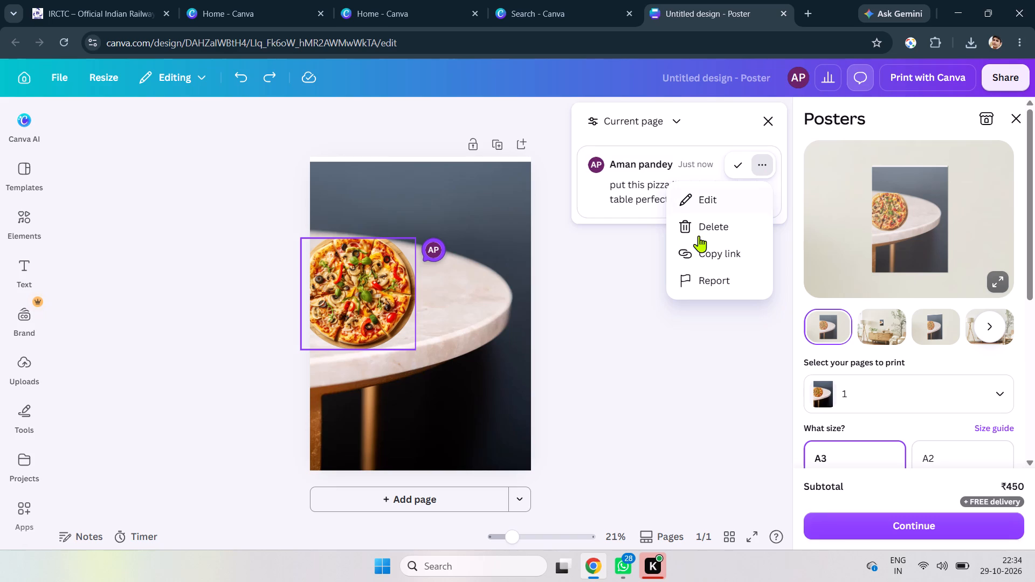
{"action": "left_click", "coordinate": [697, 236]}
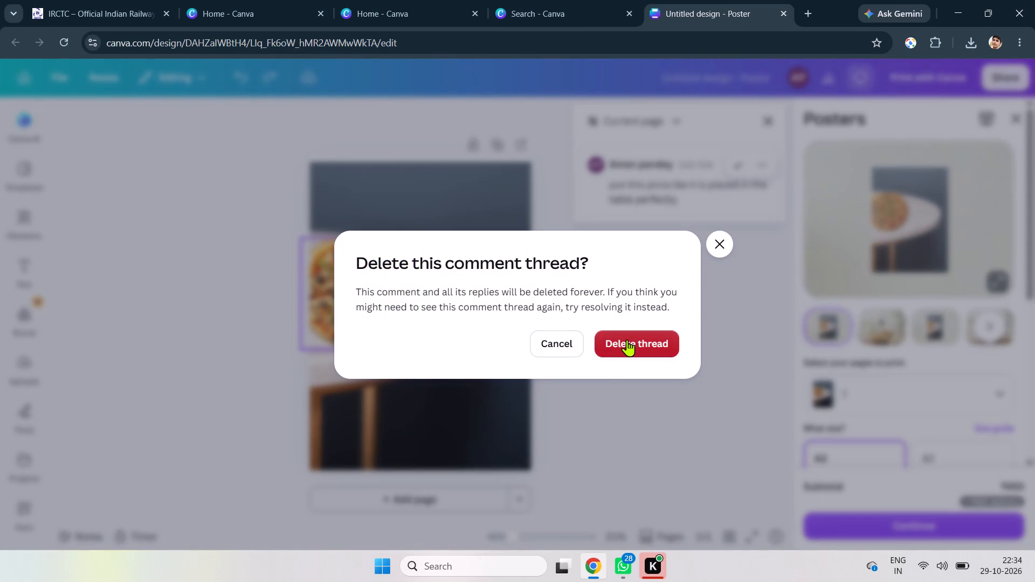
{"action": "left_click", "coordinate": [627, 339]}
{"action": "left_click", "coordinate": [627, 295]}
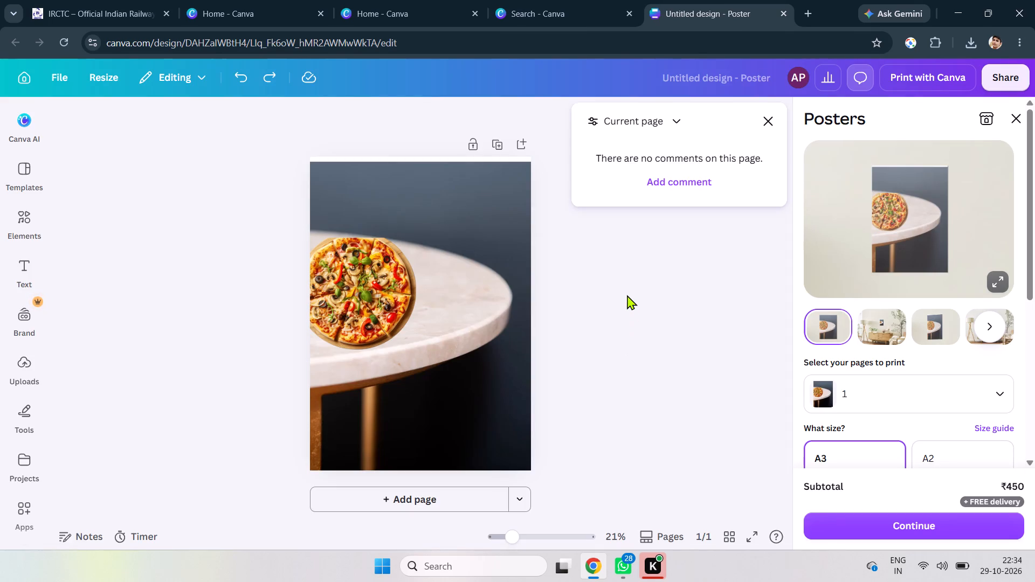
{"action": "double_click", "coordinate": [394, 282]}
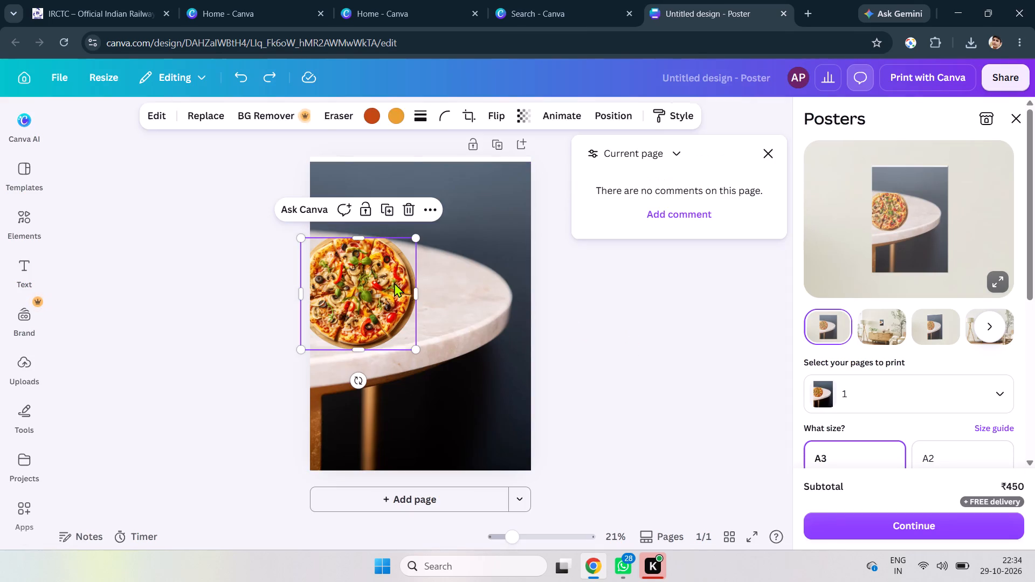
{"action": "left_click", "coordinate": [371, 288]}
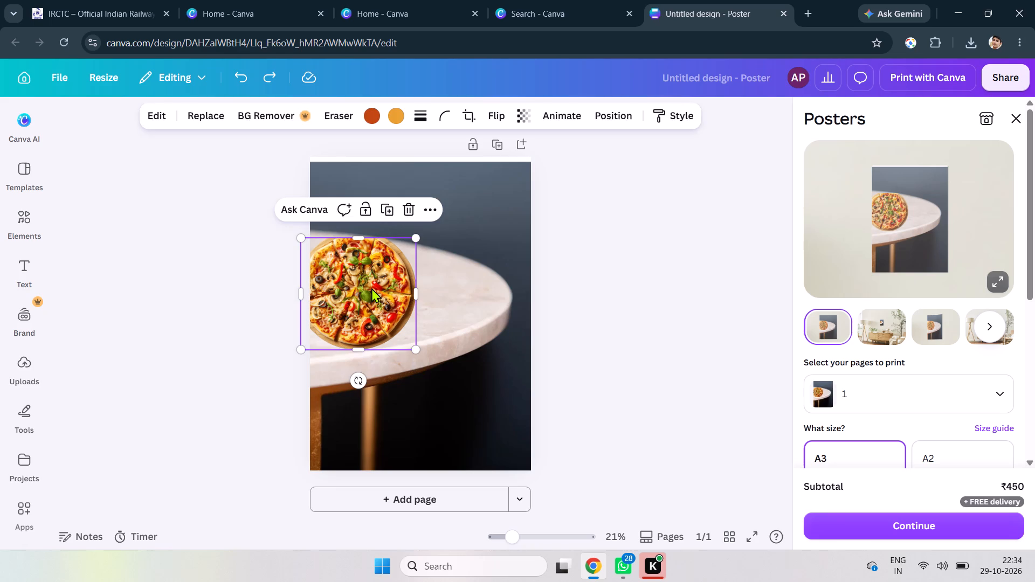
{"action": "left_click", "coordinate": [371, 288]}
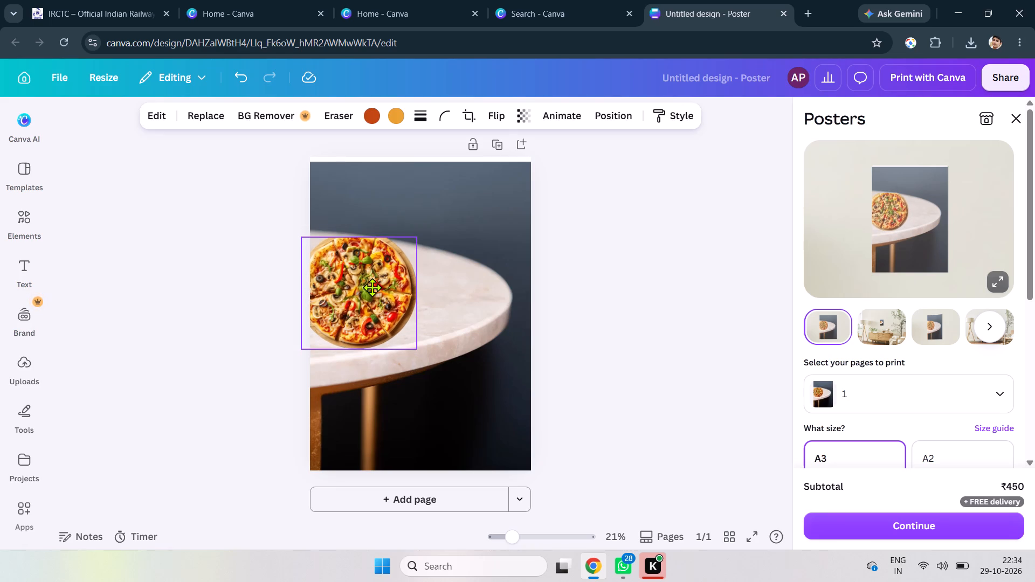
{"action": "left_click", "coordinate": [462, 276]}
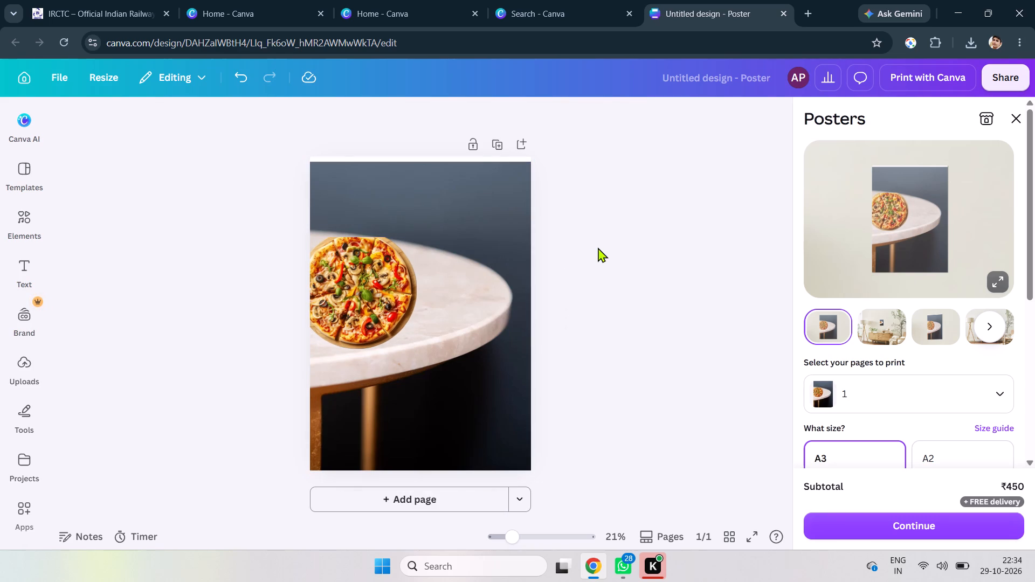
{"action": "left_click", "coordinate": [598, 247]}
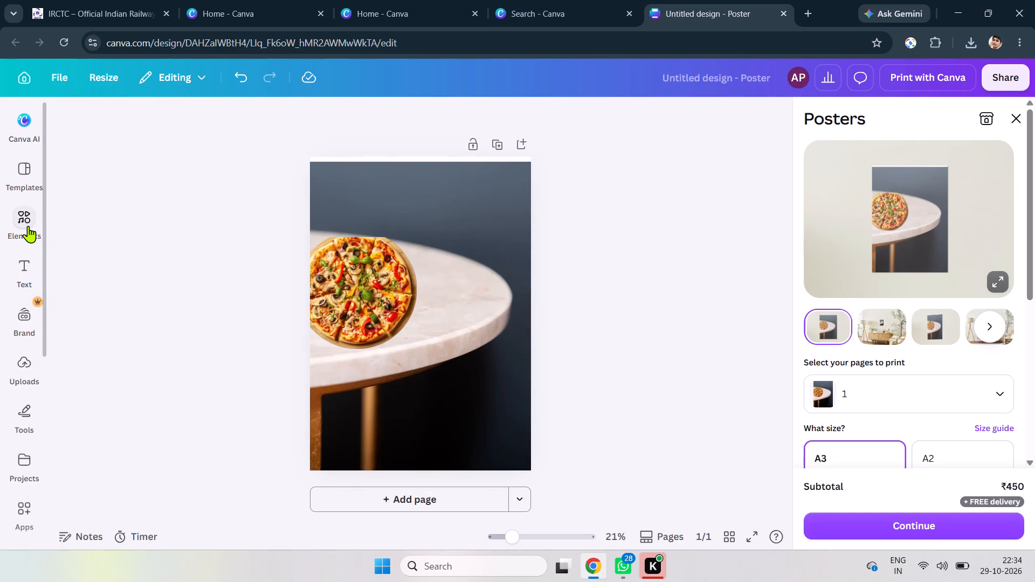
Browse the "pizza cheese" photo results and insert the cheesy pizza slice topped with tomatoes and olives.
{"action": "left_click", "coordinate": [28, 226]}
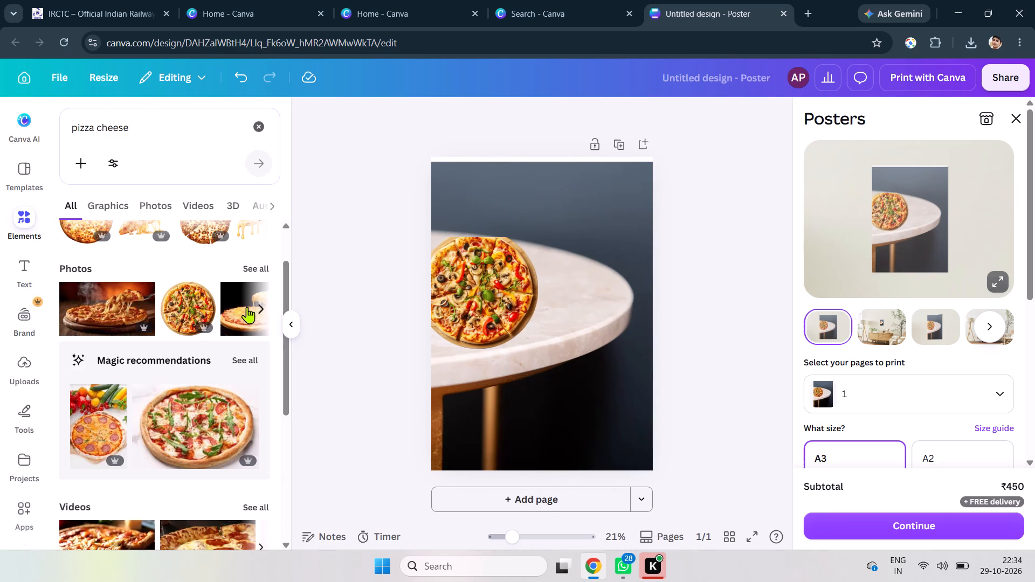
{"action": "left_click", "coordinate": [266, 304]}
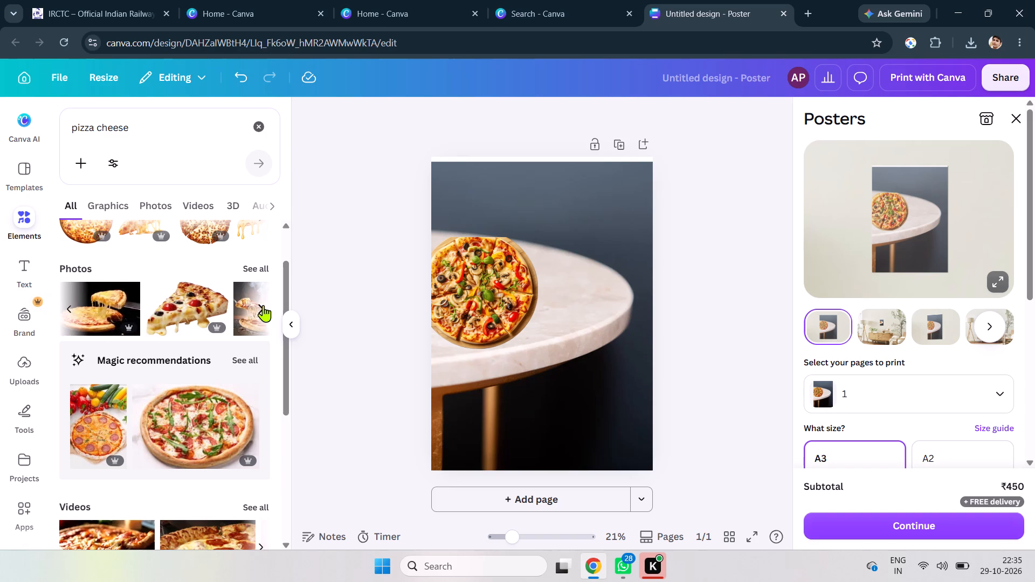
{"action": "left_click", "coordinate": [263, 308]}
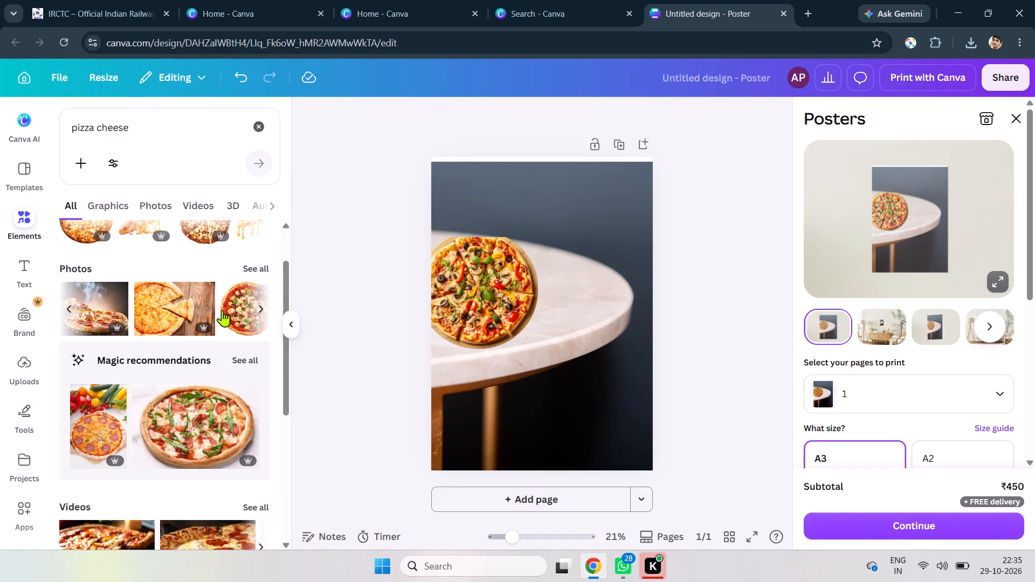
{"action": "scroll", "coordinate": [222, 310], "scroll_direction": "right", "scroll_amount": 2}
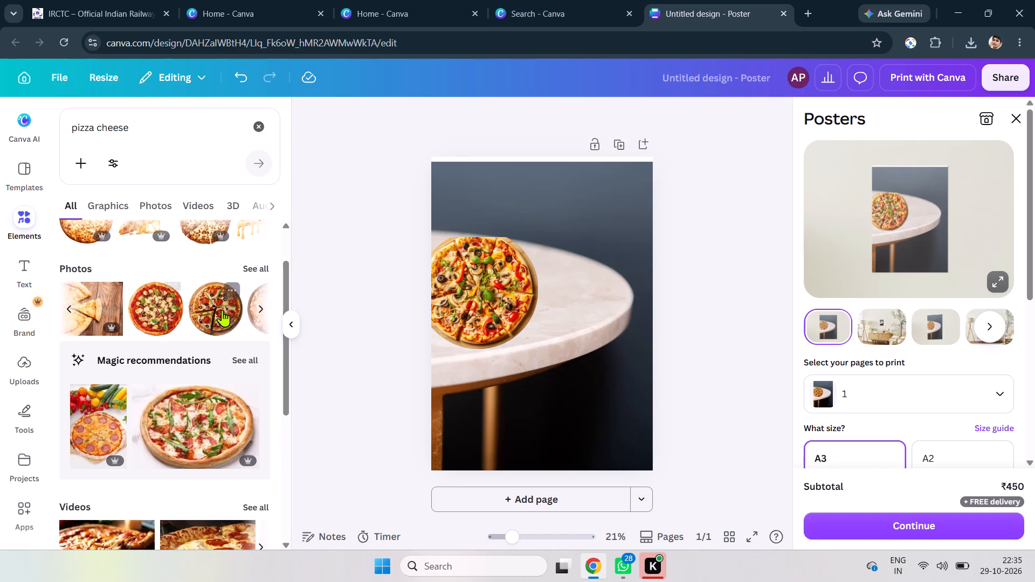
{"action": "scroll", "coordinate": [222, 310], "scroll_direction": "right", "scroll_amount": 2}
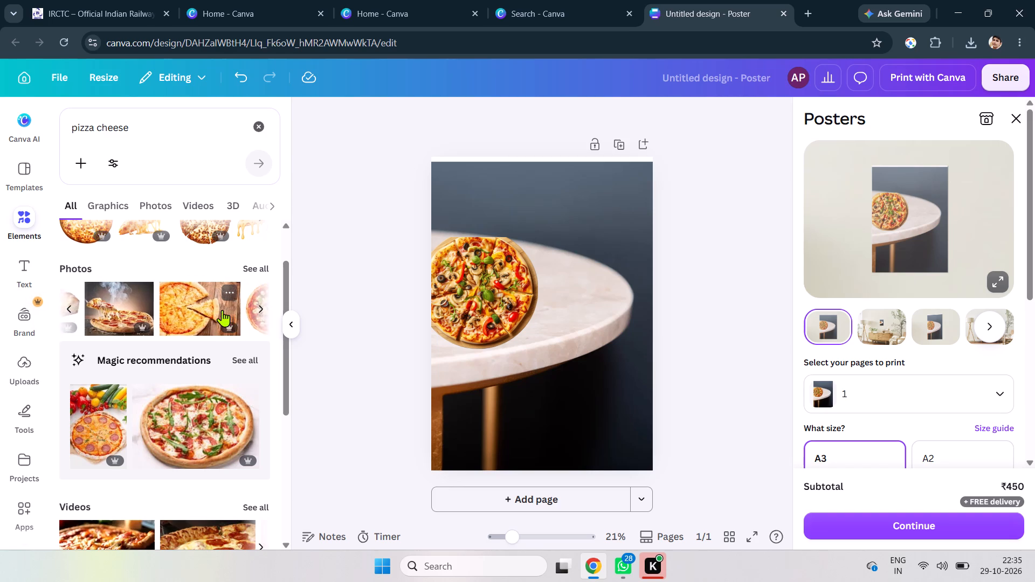
{"action": "scroll", "coordinate": [222, 310], "scroll_direction": "right", "scroll_amount": 1}
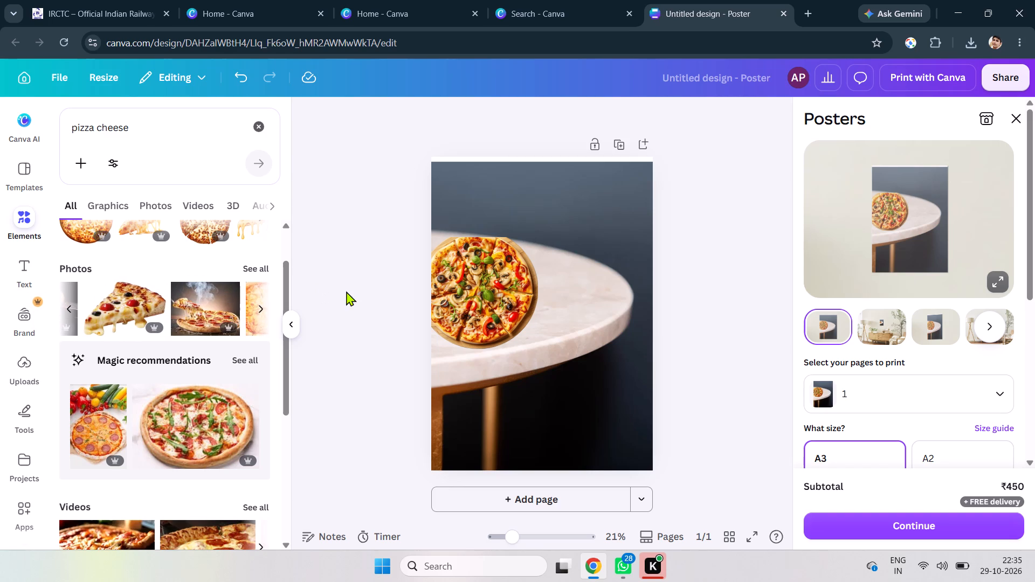
{"action": "left_click", "coordinate": [141, 297]}
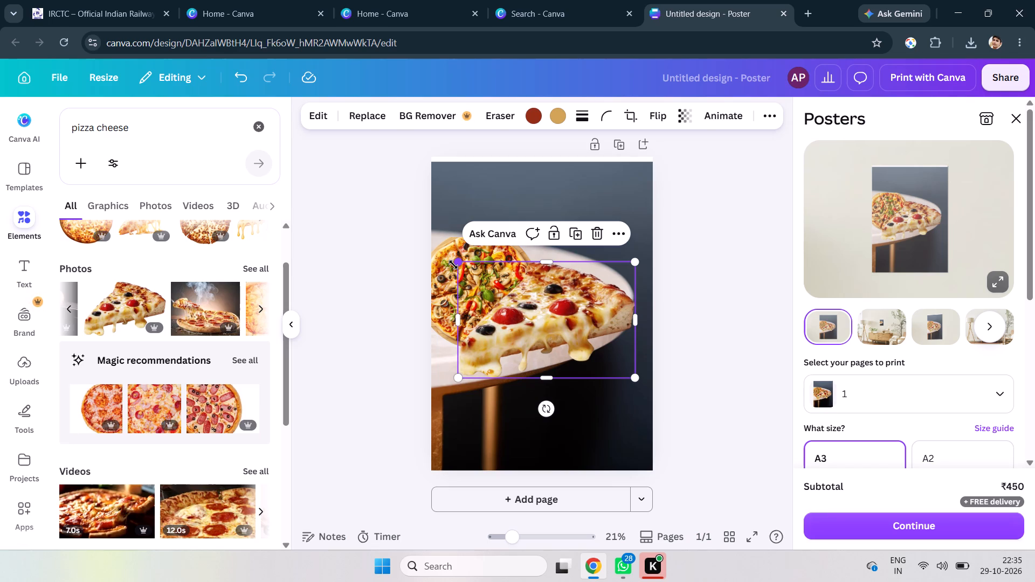
Shrink the pizza slice to roughly half size and place it on the tabletop just right of the round pizza.
{"action": "left_click_drag", "start_coordinate": [453, 265], "coordinate": [551, 299]}
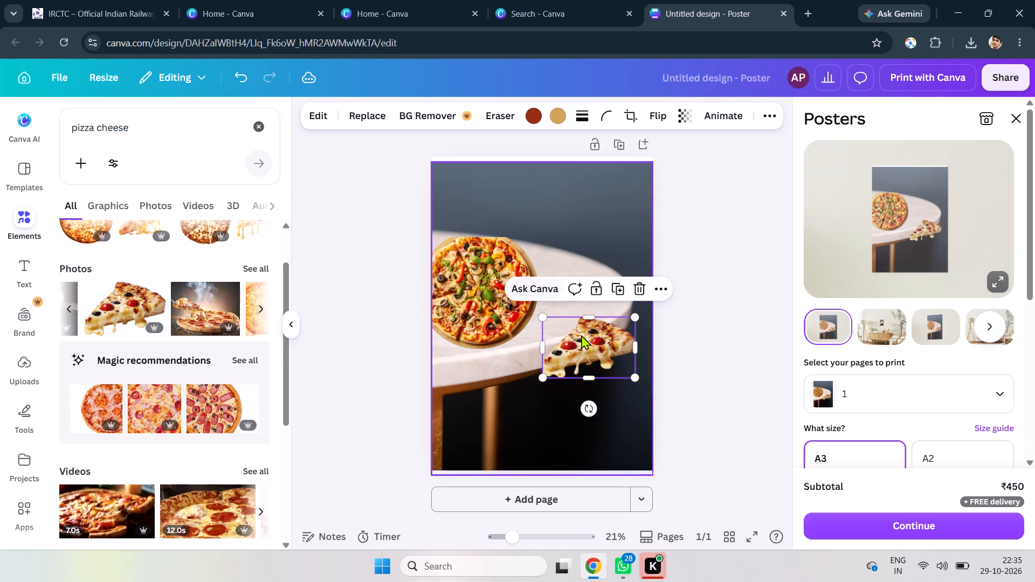
{"action": "left_click_drag", "start_coordinate": [584, 337], "coordinate": [542, 275]}
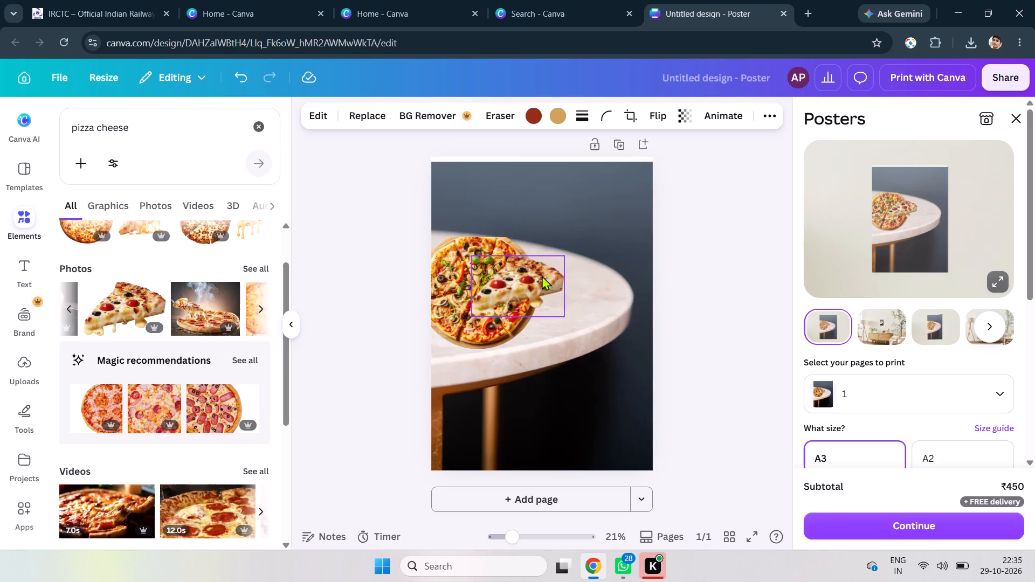
{"action": "left_click_drag", "start_coordinate": [542, 275], "coordinate": [570, 283]}
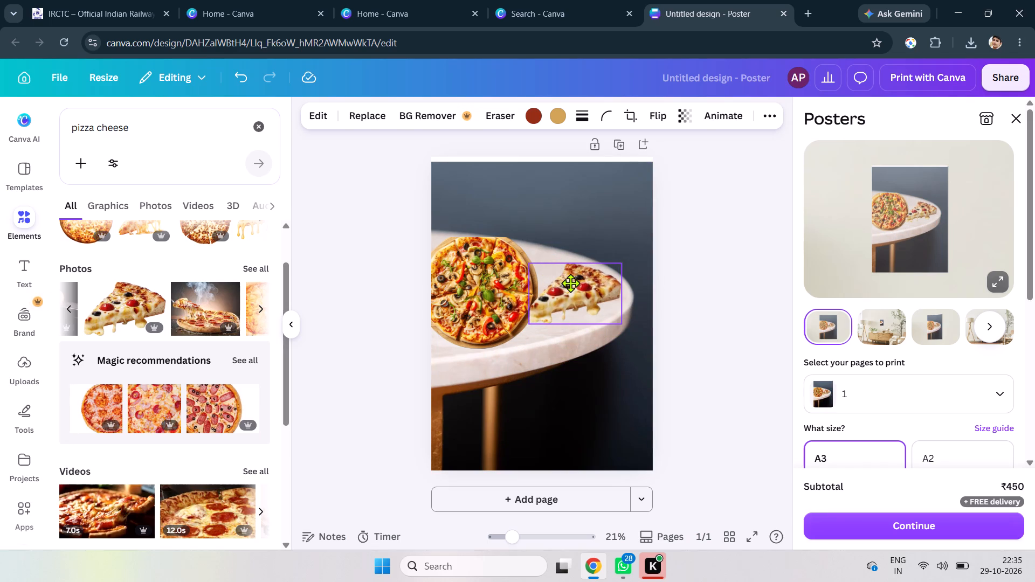
{"action": "left_click_drag", "start_coordinate": [570, 283], "coordinate": [575, 287]}
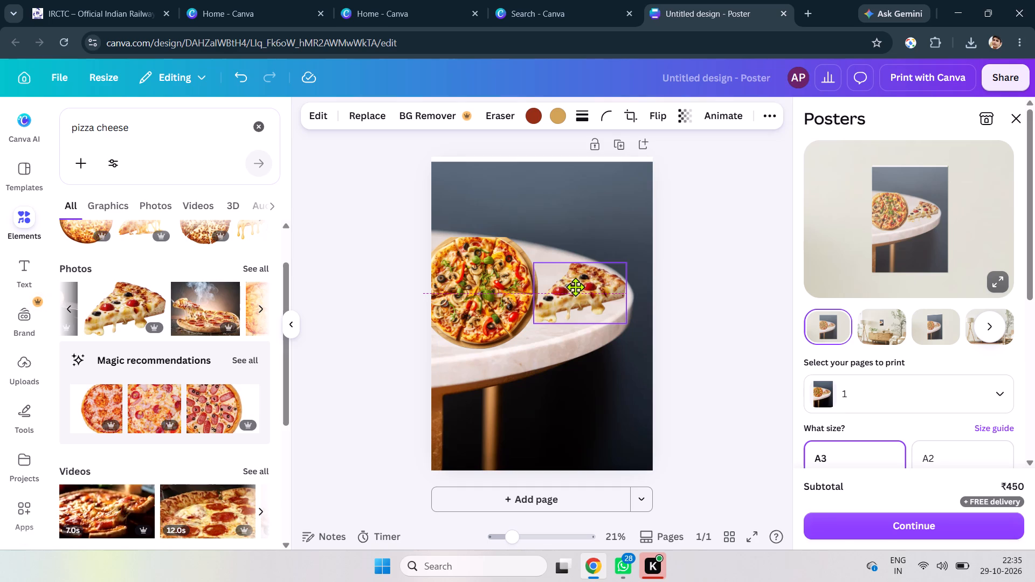
{"action": "left_click_drag", "start_coordinate": [575, 287], "coordinate": [575, 286]}
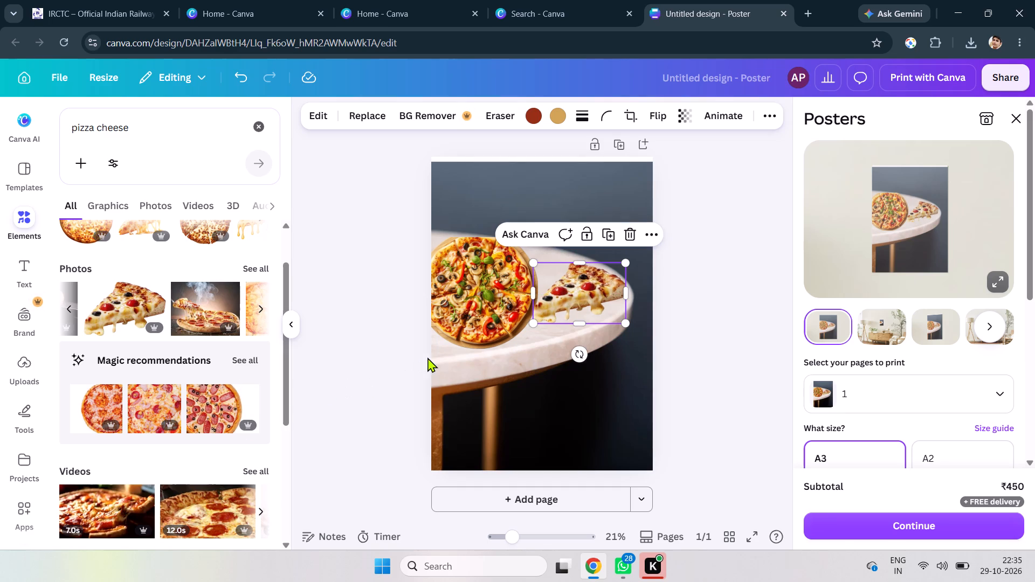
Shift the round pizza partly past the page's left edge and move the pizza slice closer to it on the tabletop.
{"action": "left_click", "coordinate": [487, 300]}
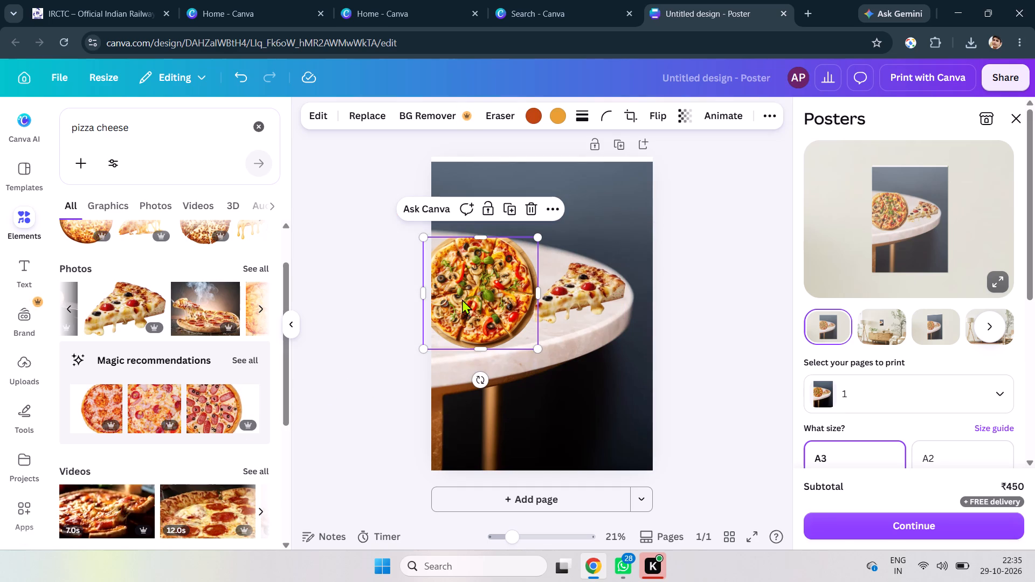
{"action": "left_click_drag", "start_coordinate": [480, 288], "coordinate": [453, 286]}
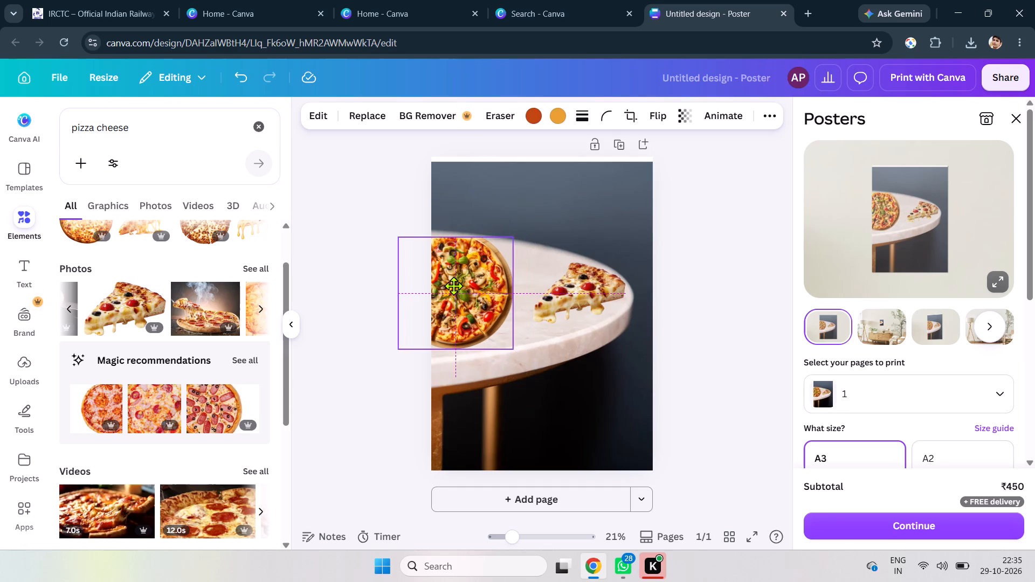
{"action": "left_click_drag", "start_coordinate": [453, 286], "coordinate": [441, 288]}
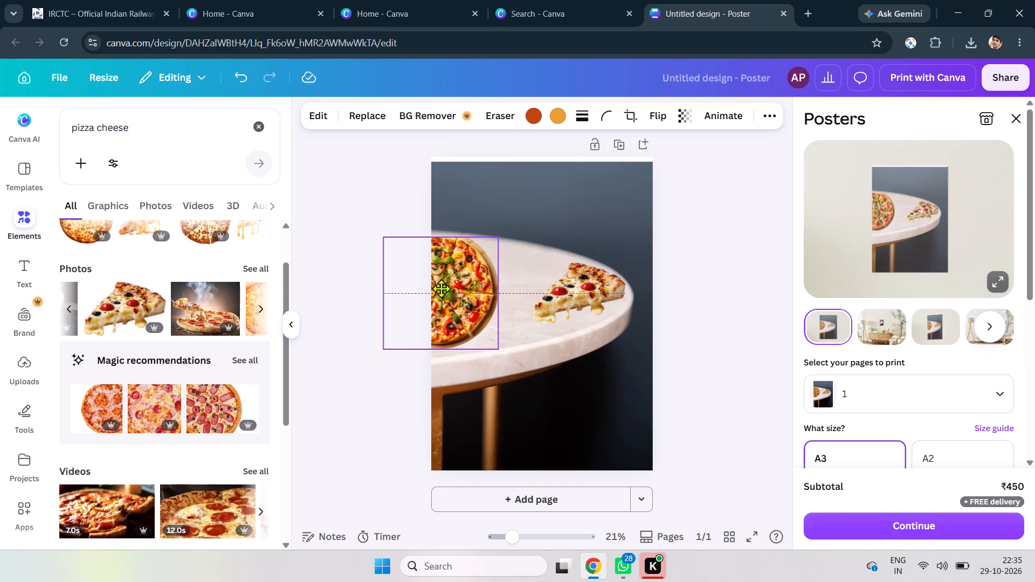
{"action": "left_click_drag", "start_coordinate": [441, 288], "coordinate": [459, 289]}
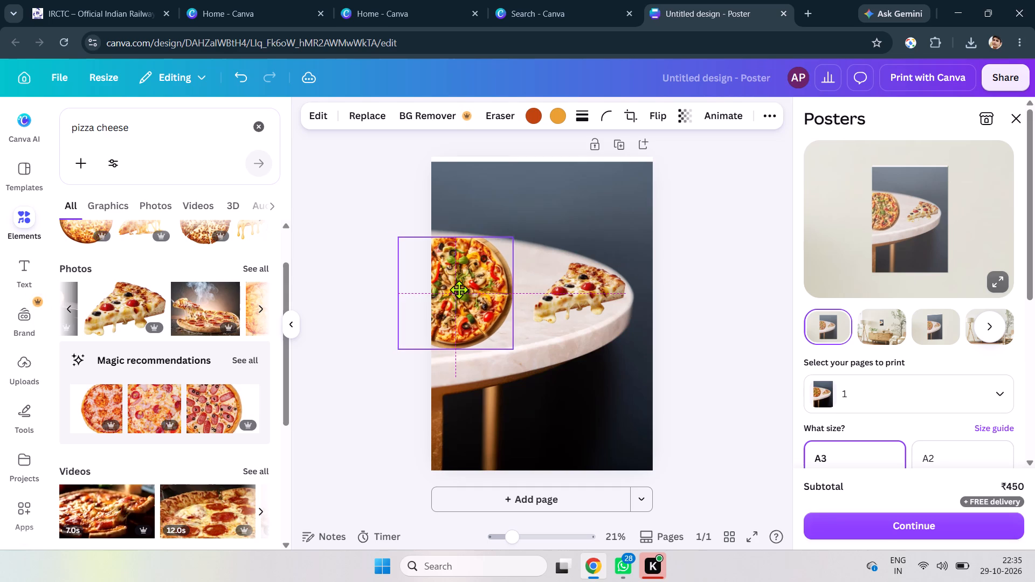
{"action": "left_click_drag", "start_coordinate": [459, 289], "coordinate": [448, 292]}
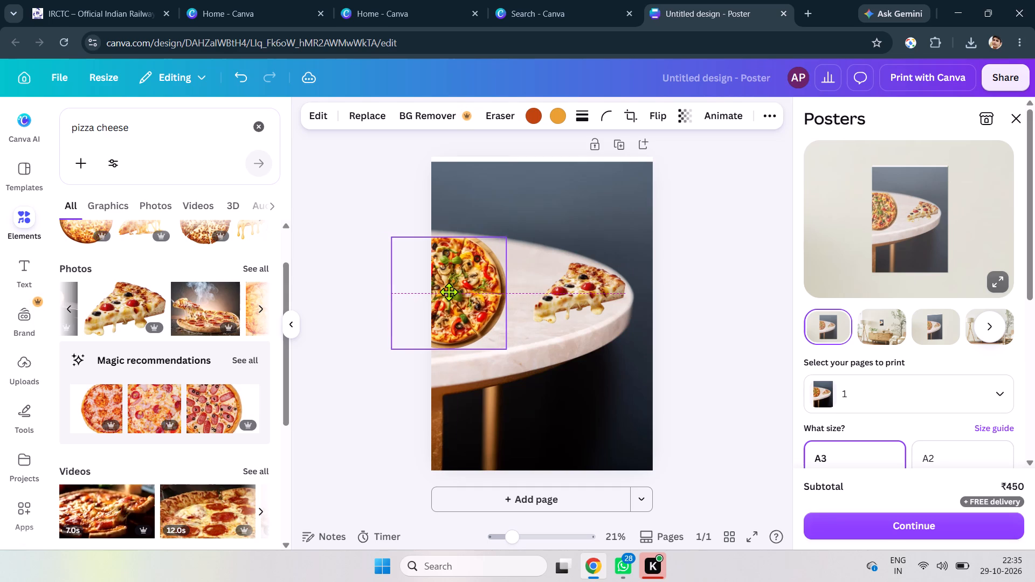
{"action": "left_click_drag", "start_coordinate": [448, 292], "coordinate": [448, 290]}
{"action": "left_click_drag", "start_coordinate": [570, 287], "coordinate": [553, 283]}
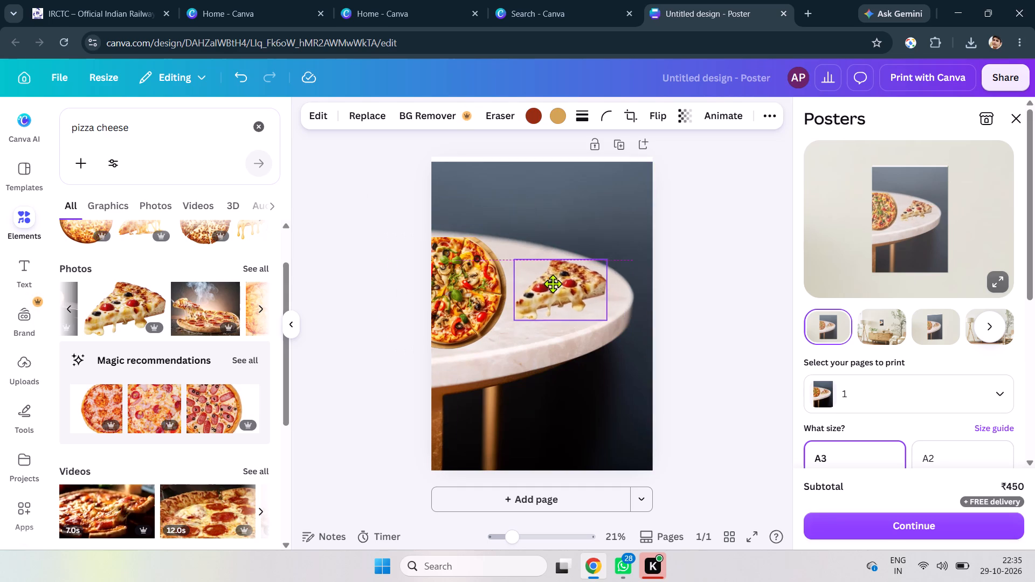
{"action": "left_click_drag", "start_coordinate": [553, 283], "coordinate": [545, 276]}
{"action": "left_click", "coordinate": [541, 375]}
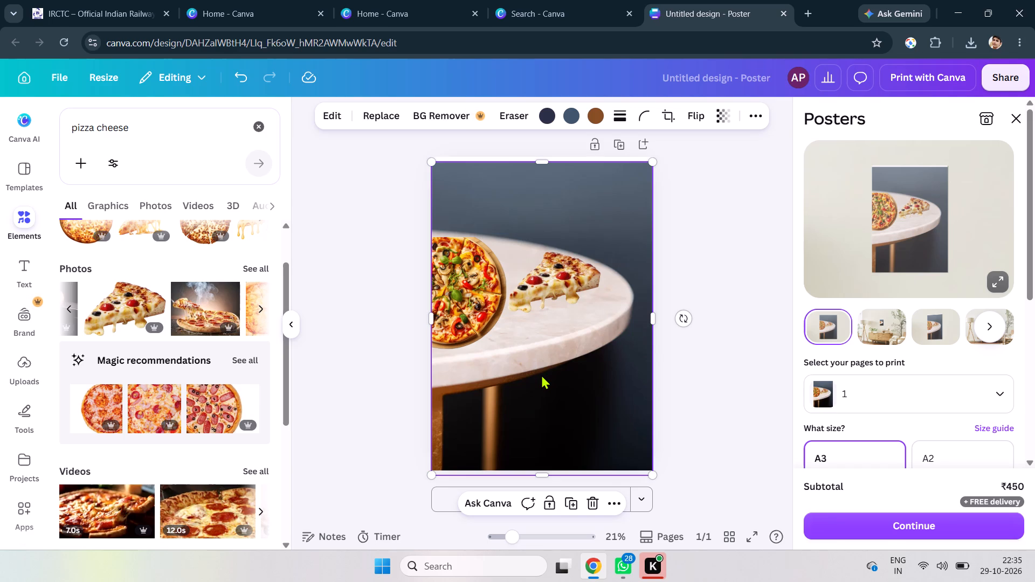
Delete the round pizza from the poster, keeping the pizza slice on the marble tabletop.
{"action": "left_click", "coordinate": [485, 299]}
{"action": "left_click", "coordinate": [502, 208]}
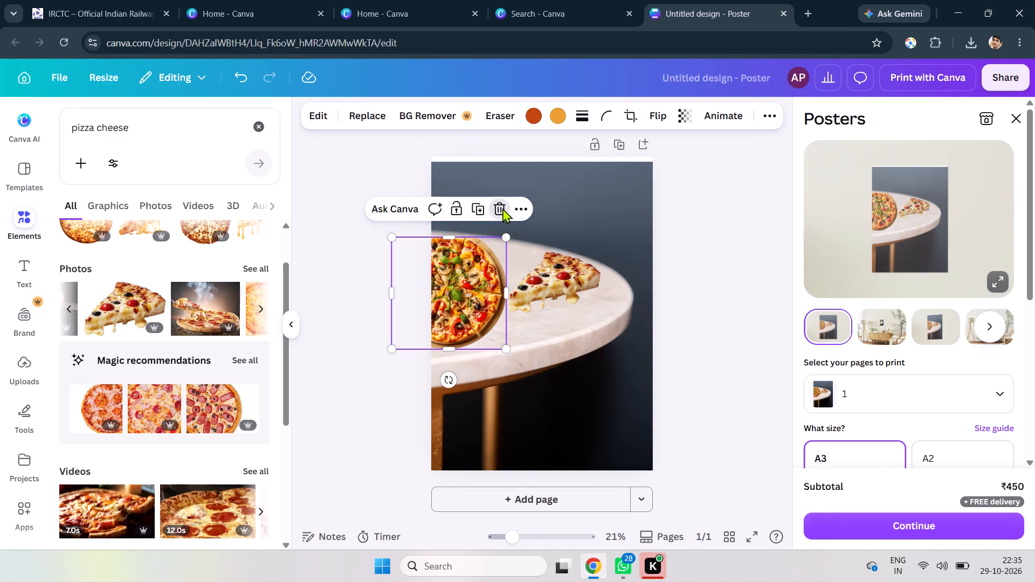
Nudge the pizza slice slightly right and down on the marble tabletop, and dismiss the chat notification.
{"action": "left_click_drag", "start_coordinate": [542, 272], "coordinate": [553, 286]}
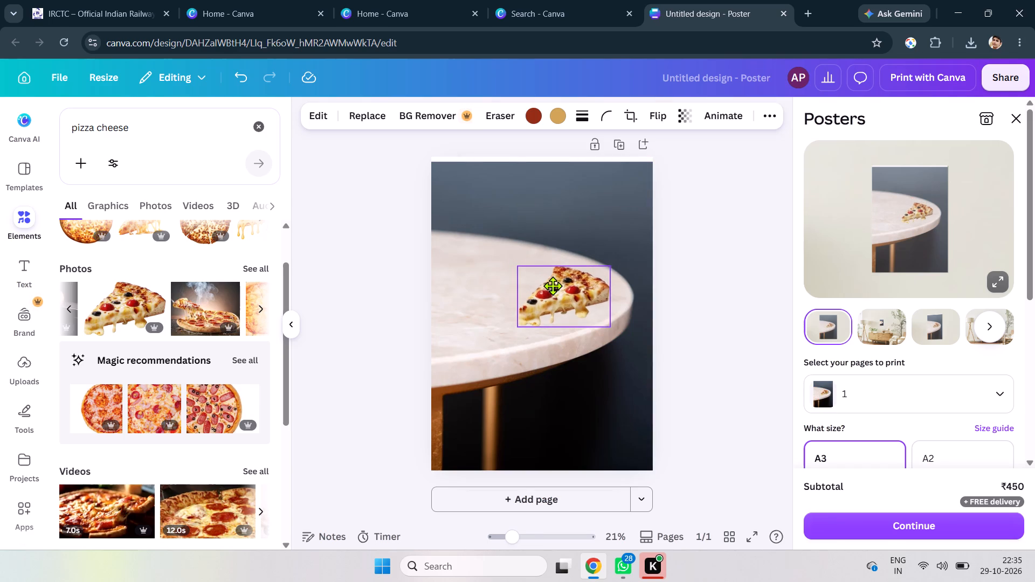
{"action": "left_click_drag", "start_coordinate": [553, 286], "coordinate": [554, 279]}
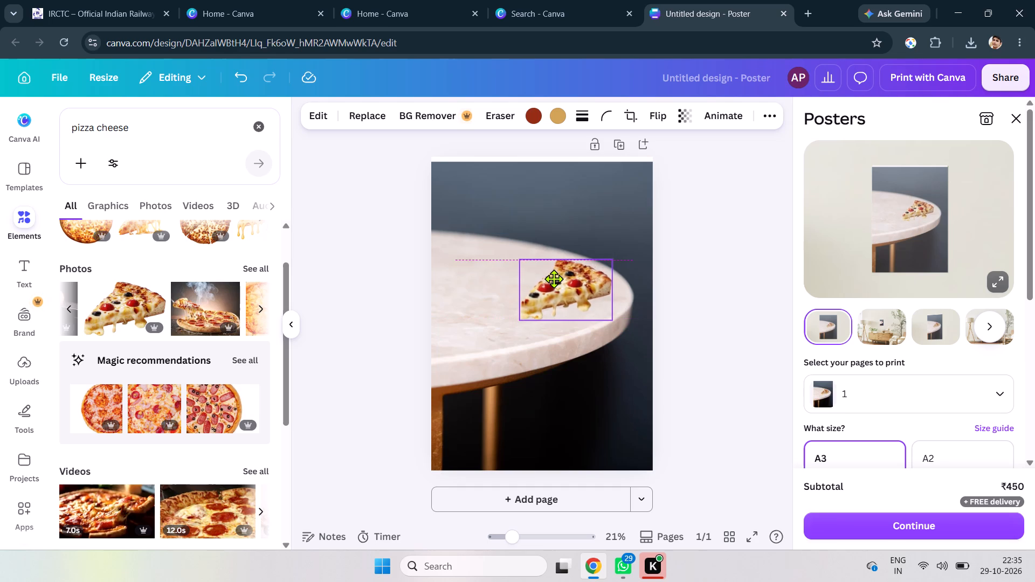
{"action": "left_click_drag", "start_coordinate": [554, 279], "coordinate": [551, 278]}
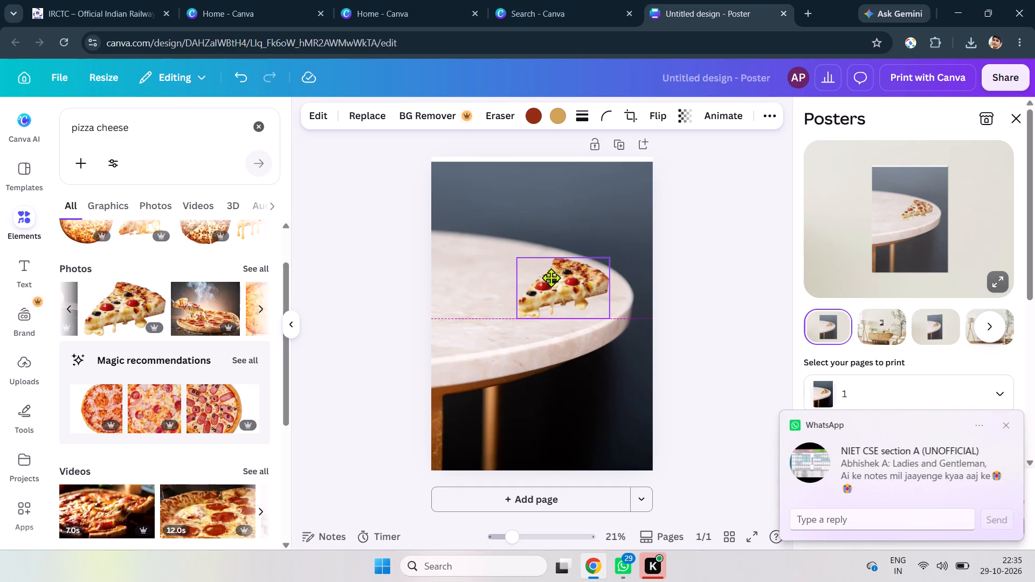
{"action": "left_click_drag", "start_coordinate": [551, 278], "coordinate": [551, 276]}
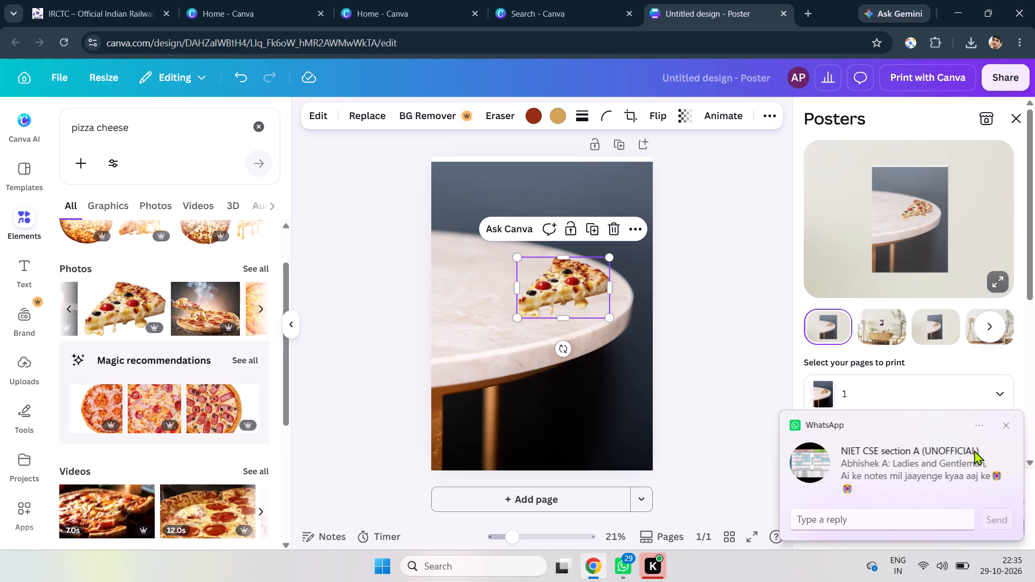
{"action": "left_click", "coordinate": [1006, 424]}
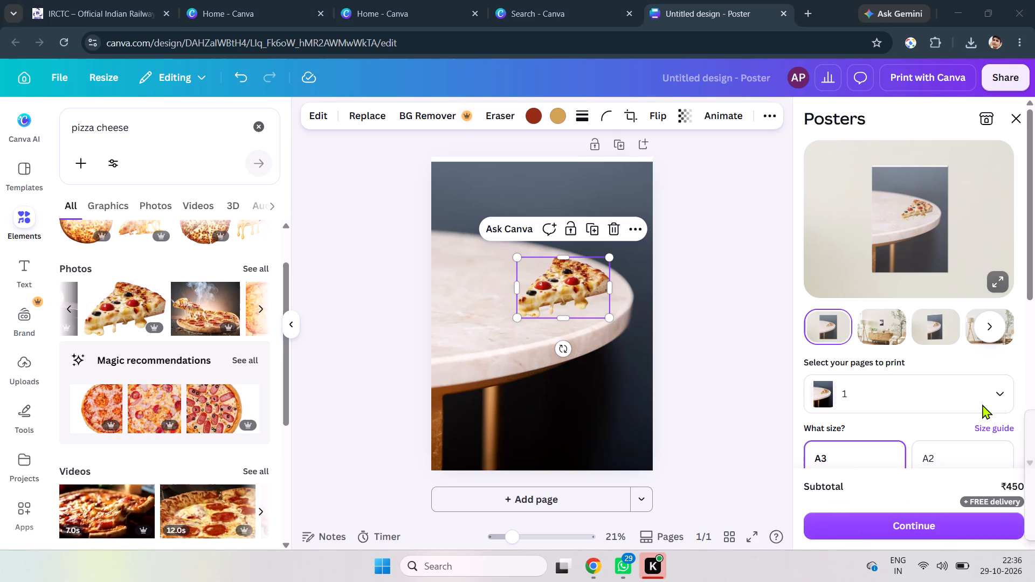
{"action": "left_click", "coordinate": [612, 371]}
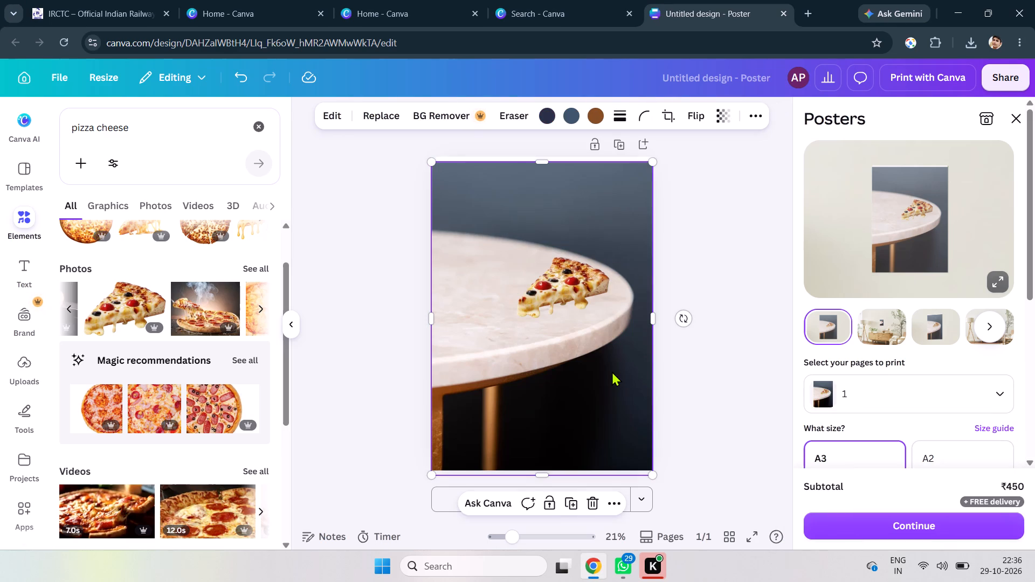
Browse further through the "pizza cheese" photo results for another pizza image.
{"action": "left_click", "coordinate": [262, 309]}
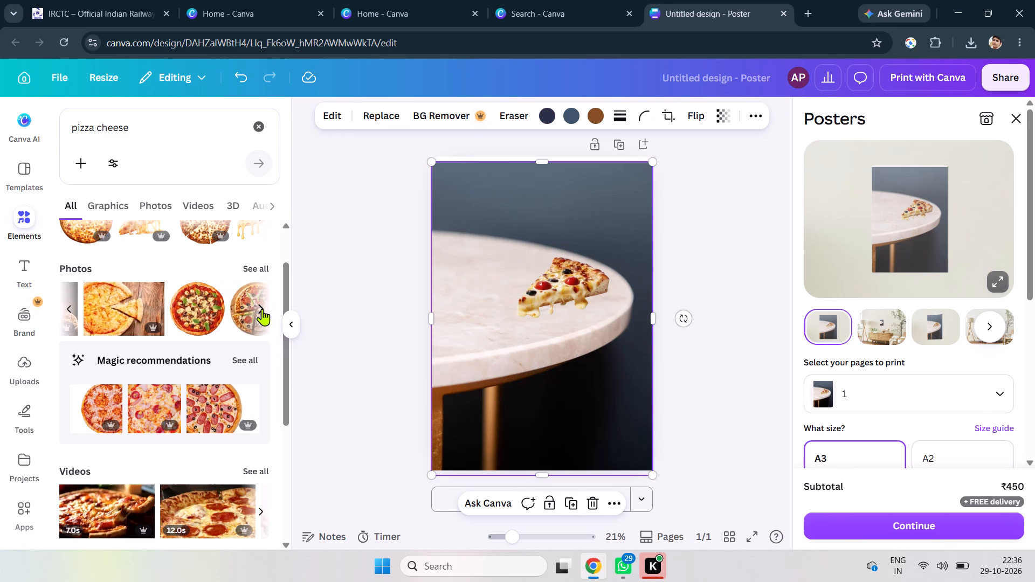
{"action": "left_click", "coordinate": [262, 309]}
{"action": "left_click", "coordinate": [262, 309]}
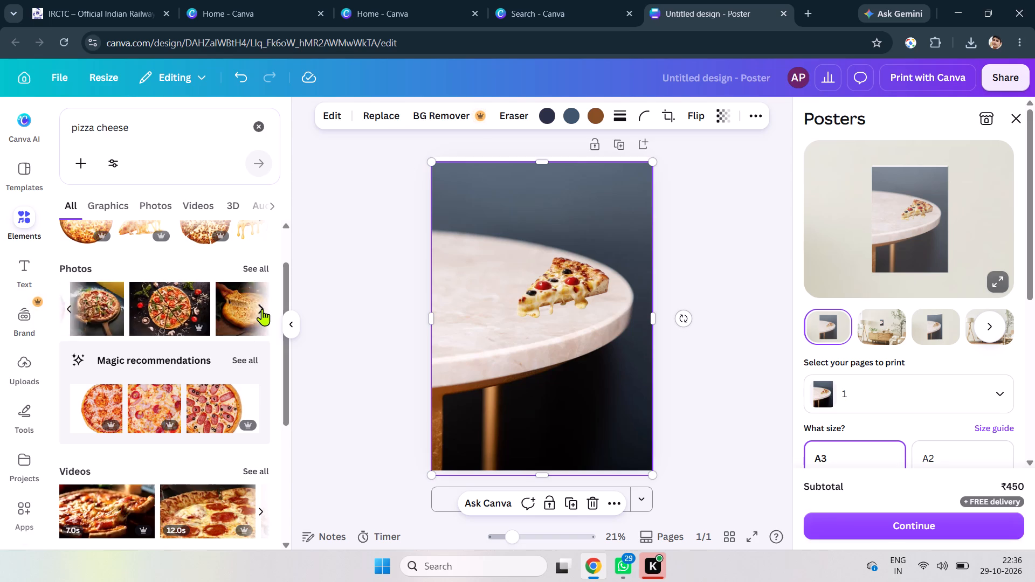
{"action": "left_click", "coordinate": [262, 309]}
{"action": "left_click", "coordinate": [262, 309]}
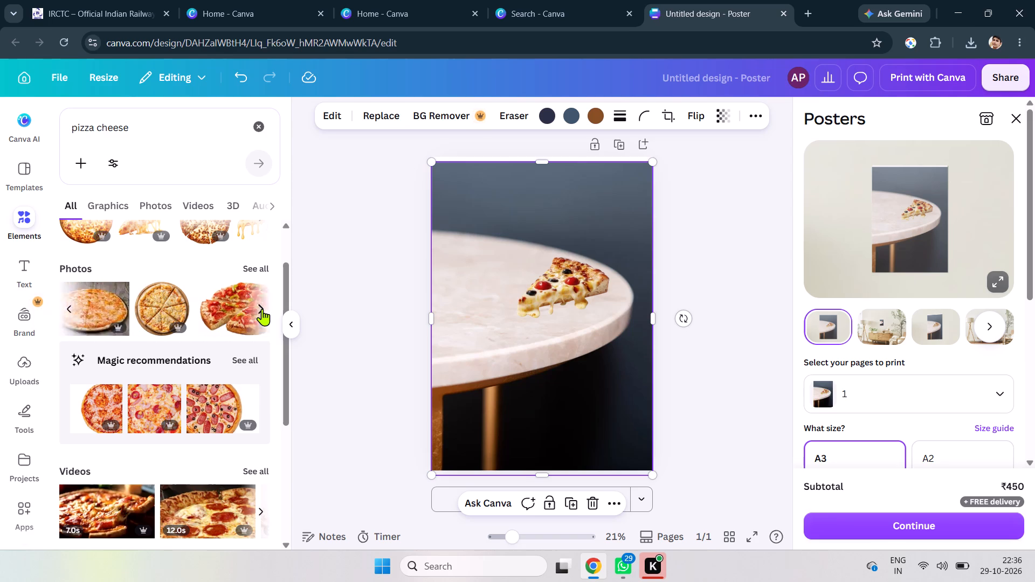
{"action": "left_click", "coordinate": [262, 309]}
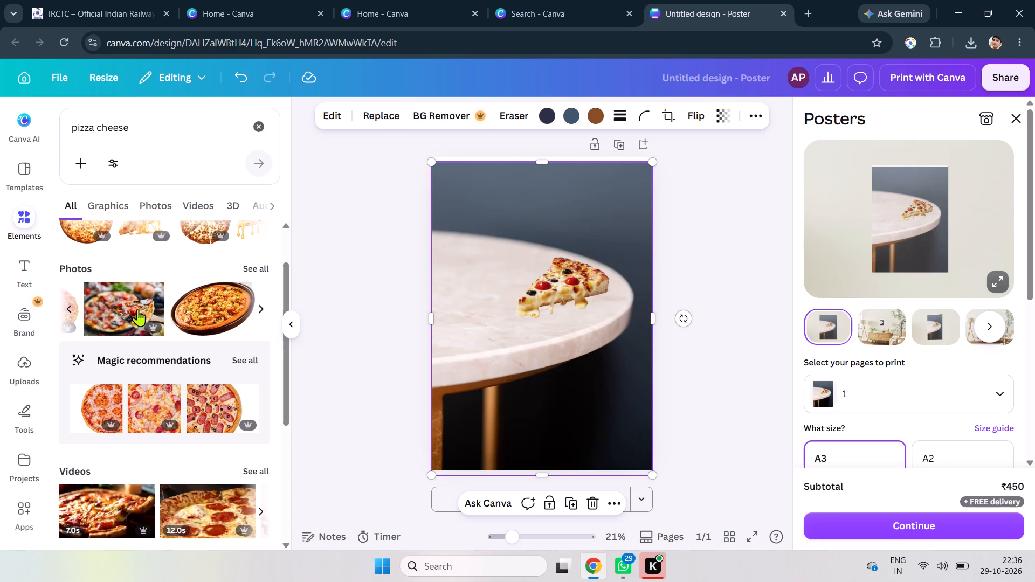
Insert the photo of the pepperoni pizza with a missing slice and shrink it to about 23 by 13.
{"action": "left_click", "coordinate": [66, 306]}
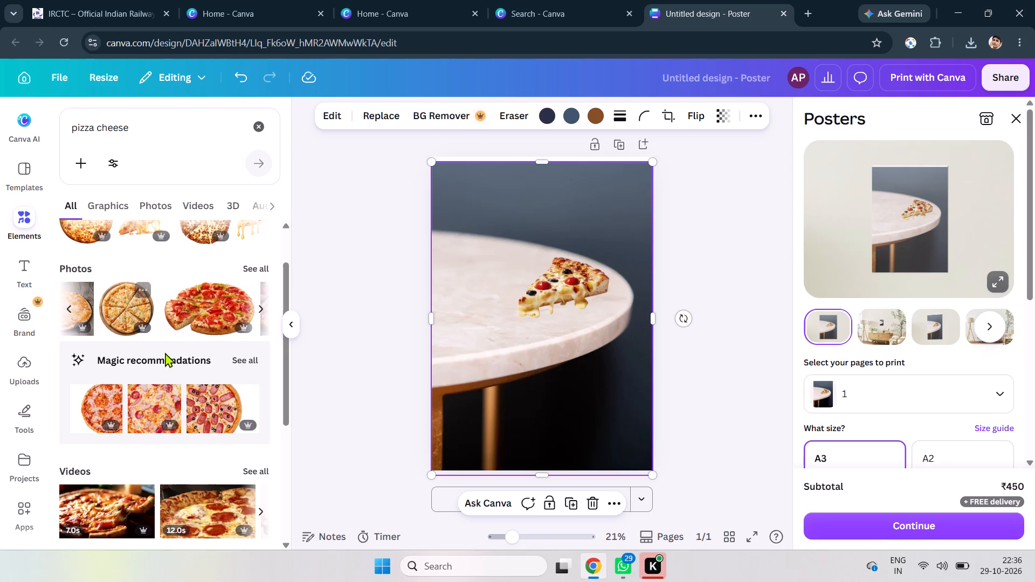
{"action": "left_click", "coordinate": [206, 302]}
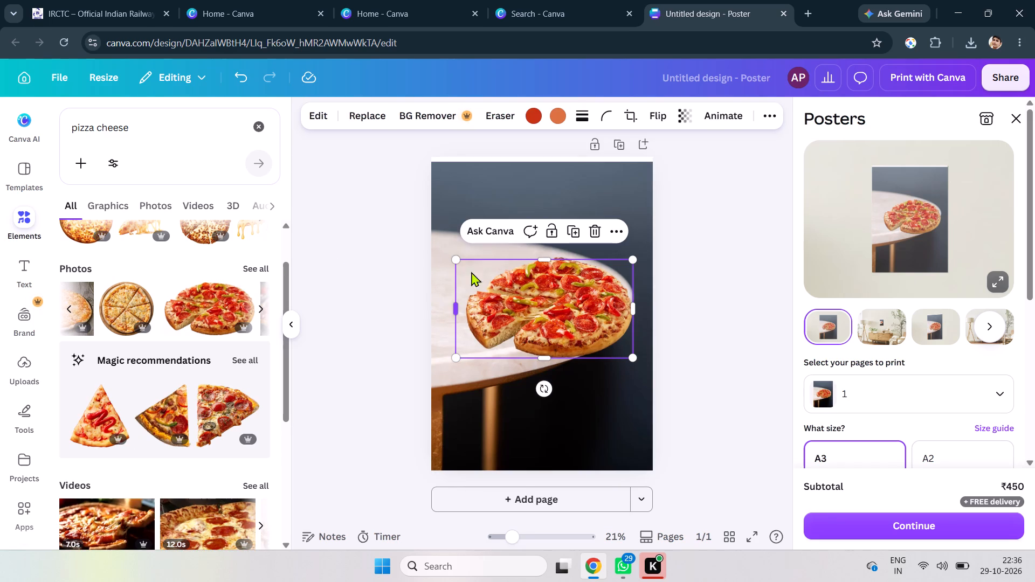
{"action": "left_click_drag", "start_coordinate": [459, 262], "coordinate": [521, 283]}
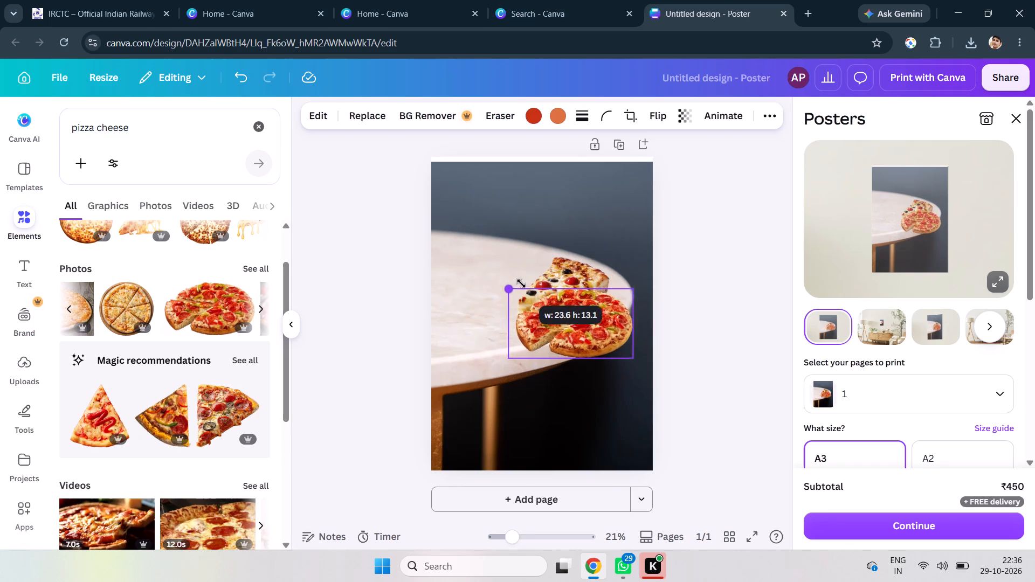
{"action": "left_click_drag", "start_coordinate": [521, 283], "coordinate": [522, 283]}
Position the pepperoni pizza at the tabletop's left side, enlarge it slightly and shift the single slice right to clear it.
{"action": "left_click_drag", "start_coordinate": [590, 315], "coordinate": [497, 259]}
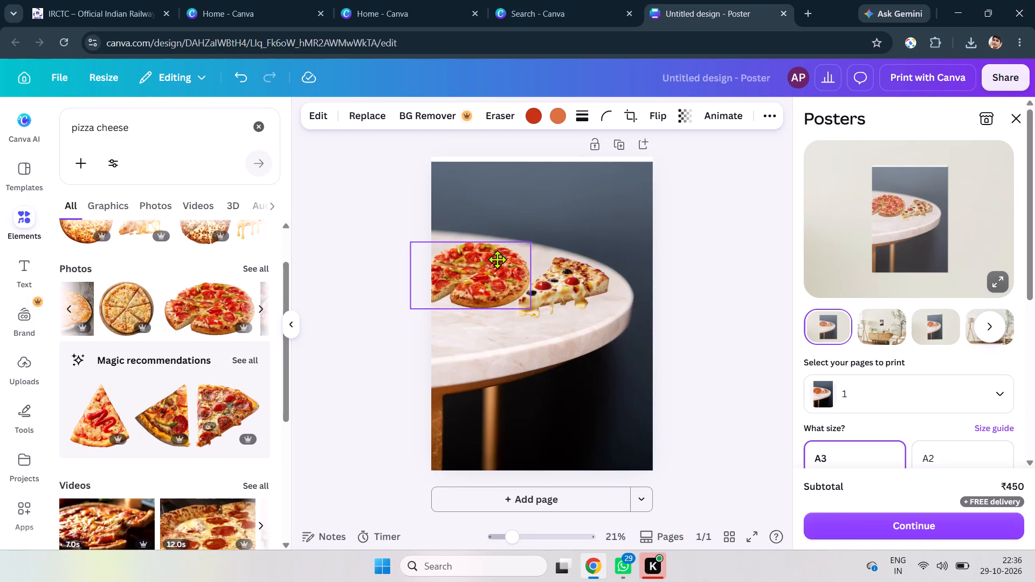
{"action": "left_click_drag", "start_coordinate": [497, 259], "coordinate": [483, 265]}
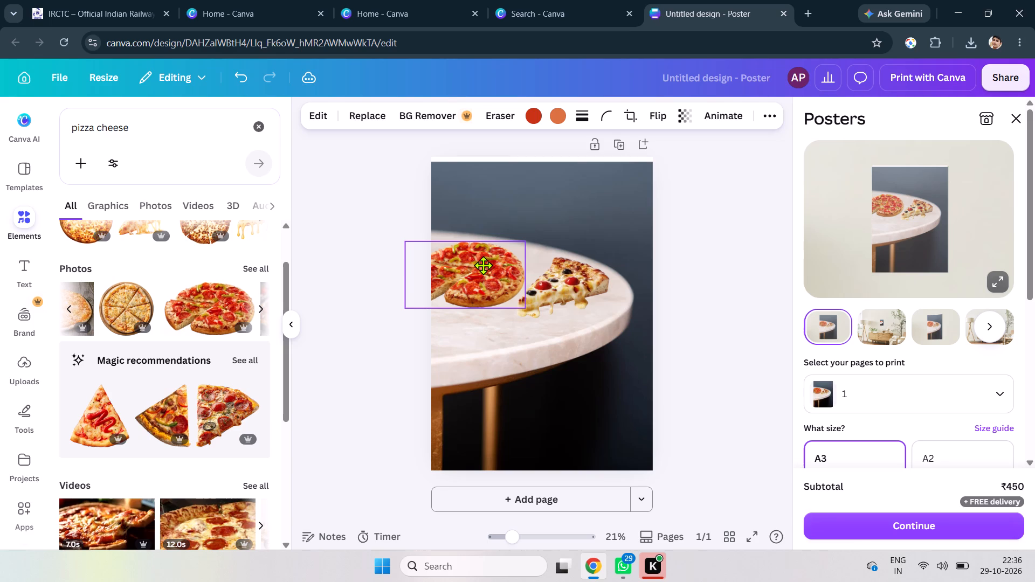
{"action": "left_click_drag", "start_coordinate": [483, 265], "coordinate": [483, 252]}
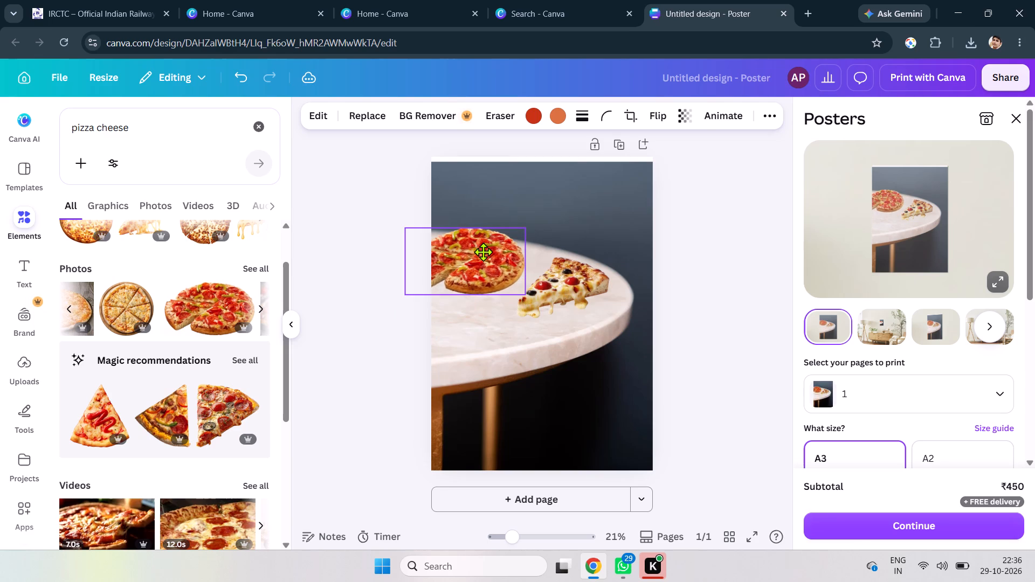
{"action": "left_click_drag", "start_coordinate": [483, 252], "coordinate": [476, 271]}
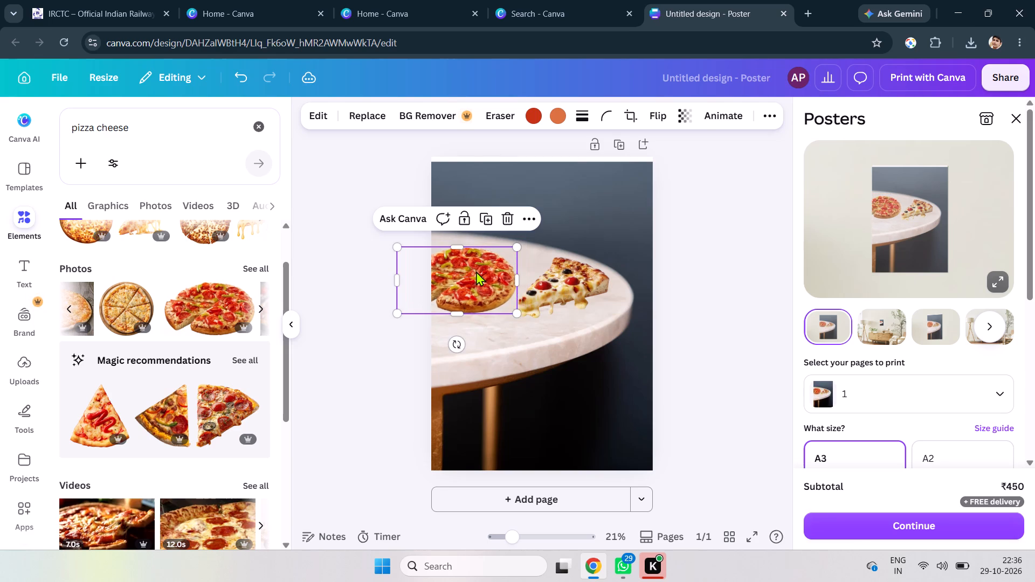
{"action": "left_click_drag", "start_coordinate": [512, 308], "coordinate": [529, 323]}
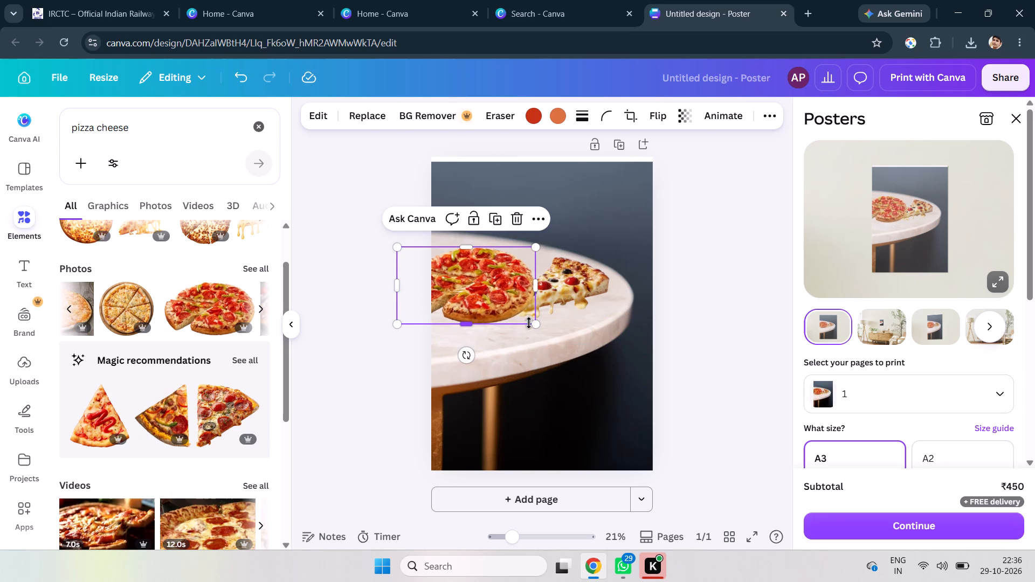
{"action": "left_click_drag", "start_coordinate": [554, 281], "coordinate": [580, 287]}
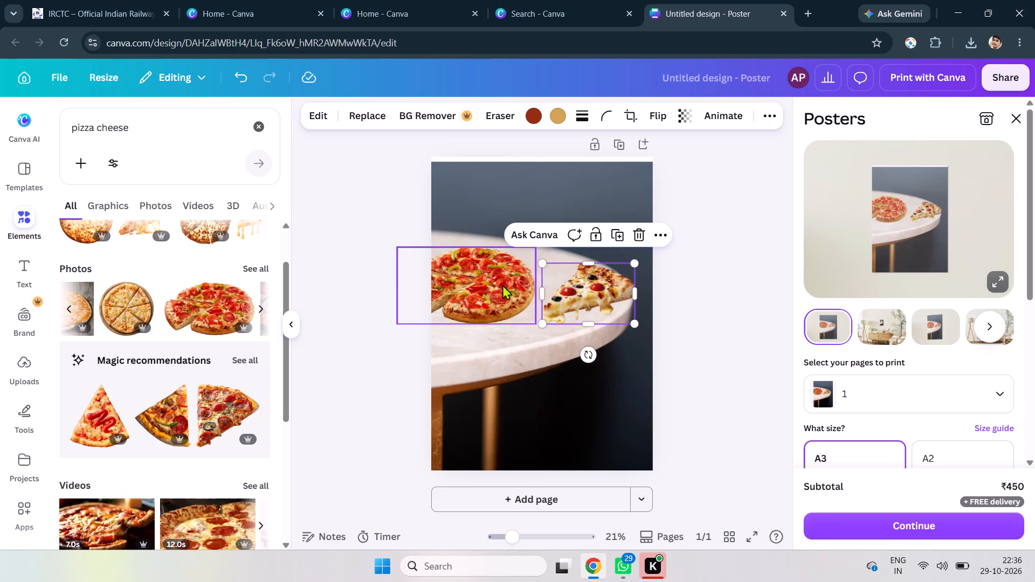
Enlarge the pepperoni pizza a little more and move it right so it lies fully within the page on the tabletop.
{"action": "left_click", "coordinate": [490, 281]}
{"action": "left_click_drag", "start_coordinate": [532, 321], "coordinate": [537, 331]}
{"action": "left_click_drag", "start_coordinate": [495, 275], "coordinate": [495, 261]}
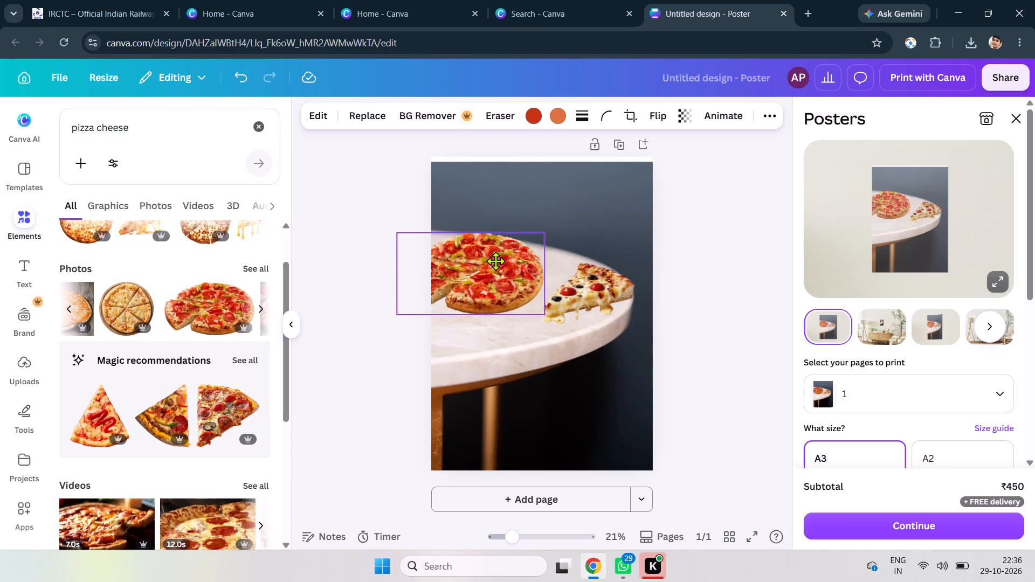
{"action": "left_click_drag", "start_coordinate": [495, 261], "coordinate": [503, 274]}
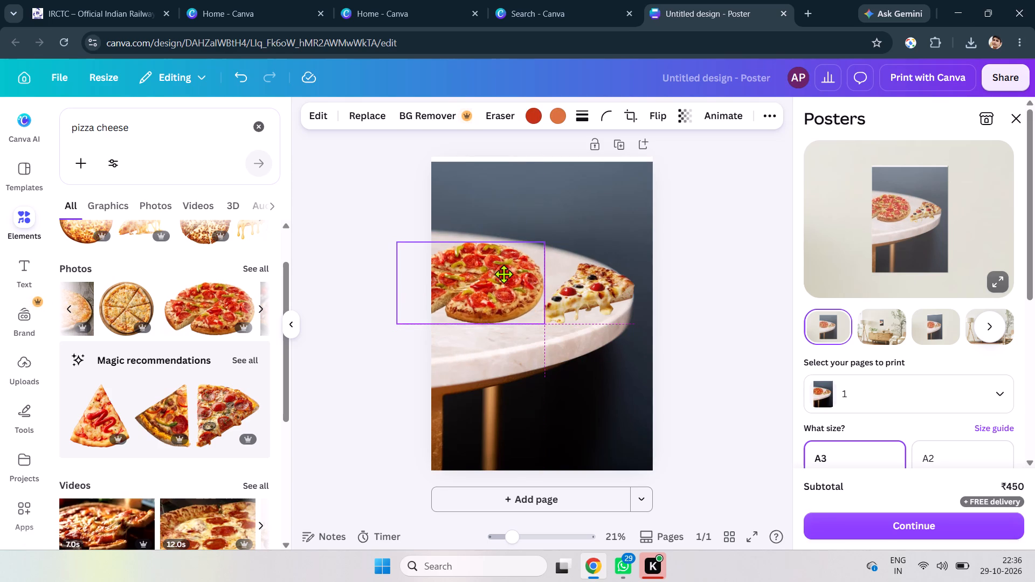
{"action": "left_click_drag", "start_coordinate": [503, 274], "coordinate": [534, 270]}
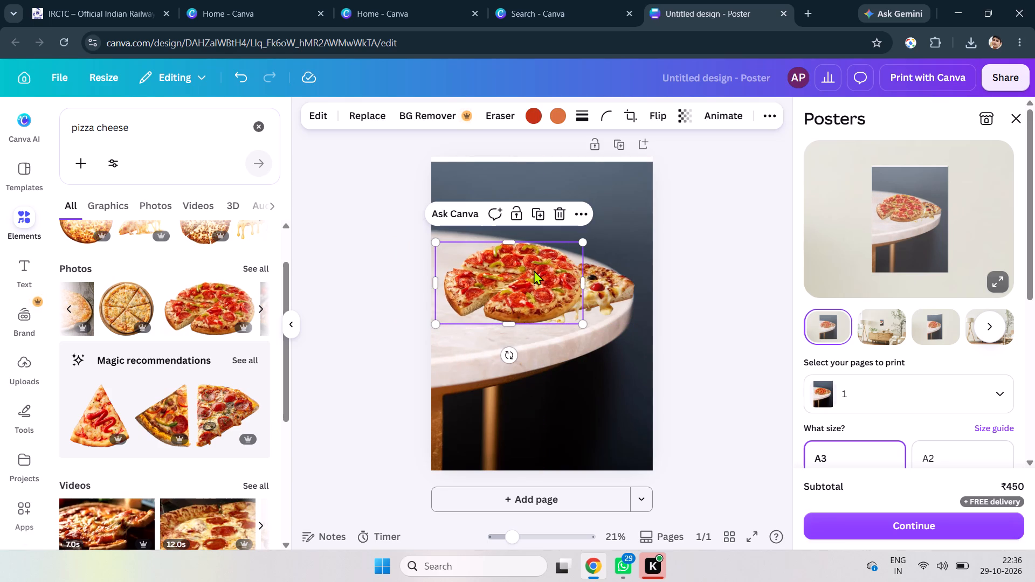
Rotate the pepperoni pizza to try different angles, settling on a very slight tilt that is almost level.
{"action": "left_click", "coordinate": [508, 354]}
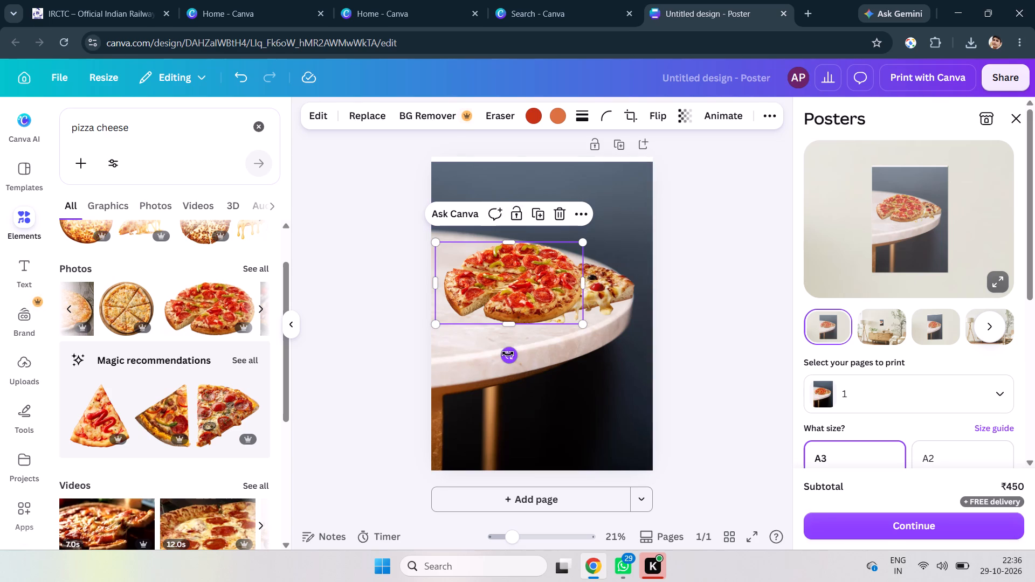
{"action": "left_click", "coordinate": [508, 354]}
{"action": "double_click", "coordinate": [508, 354]}
{"action": "left_click_drag", "start_coordinate": [508, 354], "coordinate": [551, 307]}
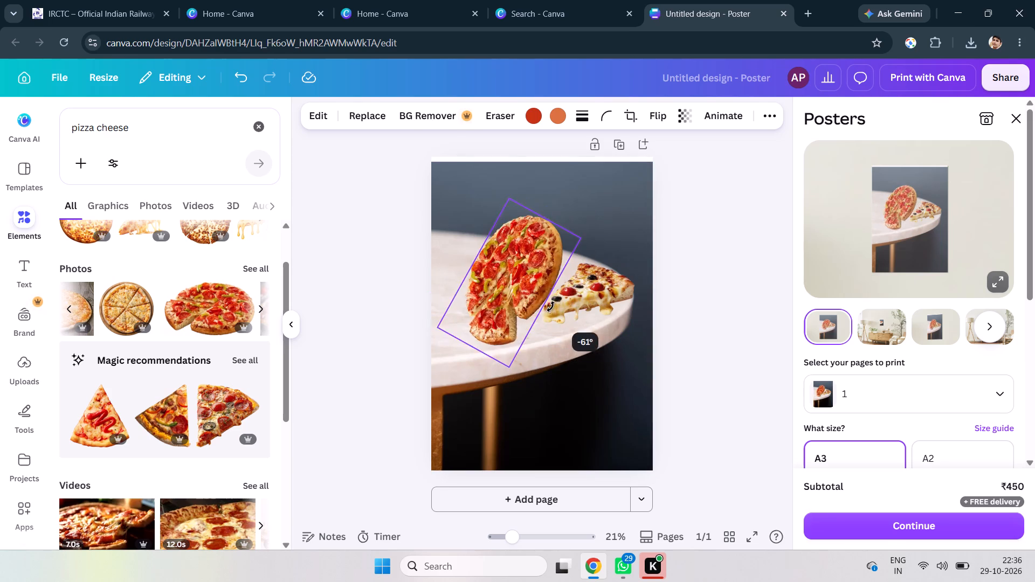
{"action": "left_click_drag", "start_coordinate": [551, 307], "coordinate": [516, 245]}
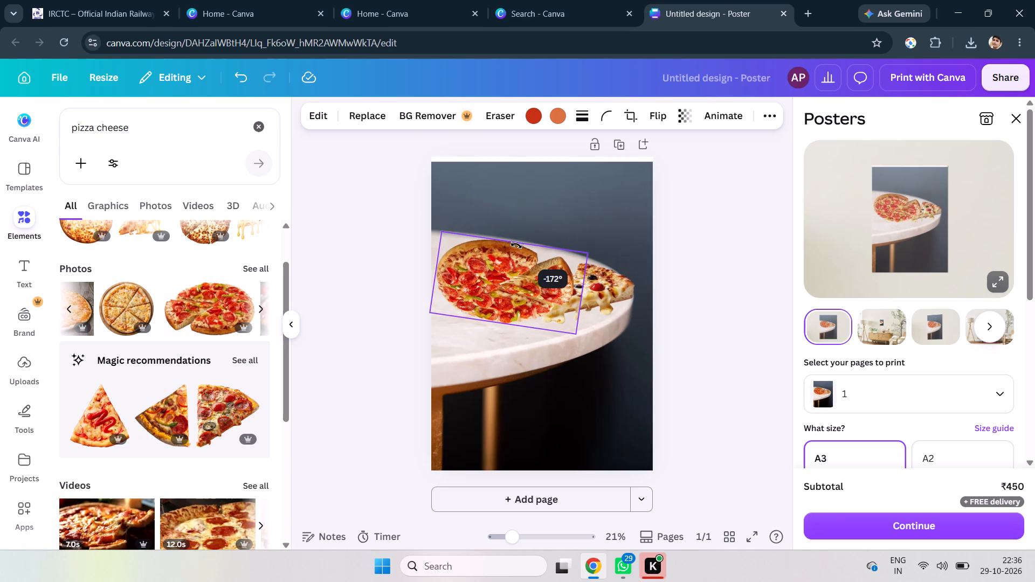
{"action": "left_click_drag", "start_coordinate": [516, 245], "coordinate": [524, 339]}
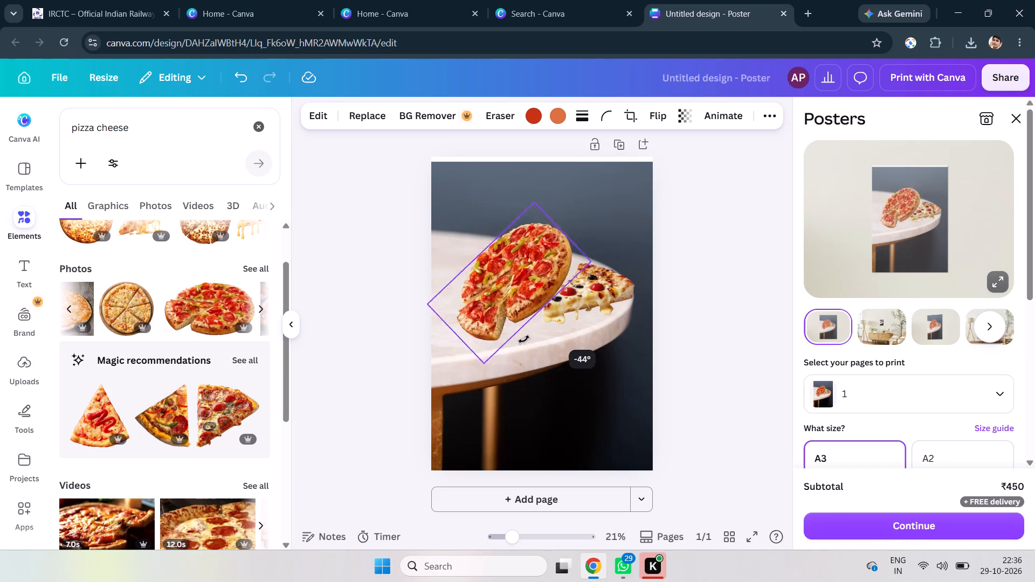
{"action": "left_click_drag", "start_coordinate": [524, 339], "coordinate": [506, 337]}
{"action": "left_click", "coordinate": [557, 344]}
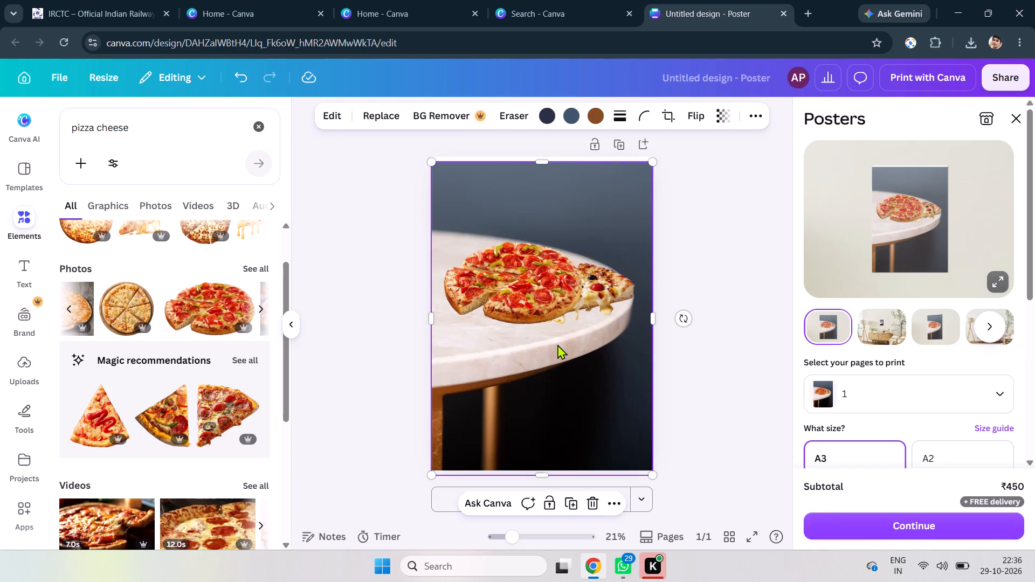
Move the pepperoni pizza left so it runs partly off the page's left edge and clears the single slice.
{"action": "left_click_drag", "start_coordinate": [540, 291], "coordinate": [509, 292]}
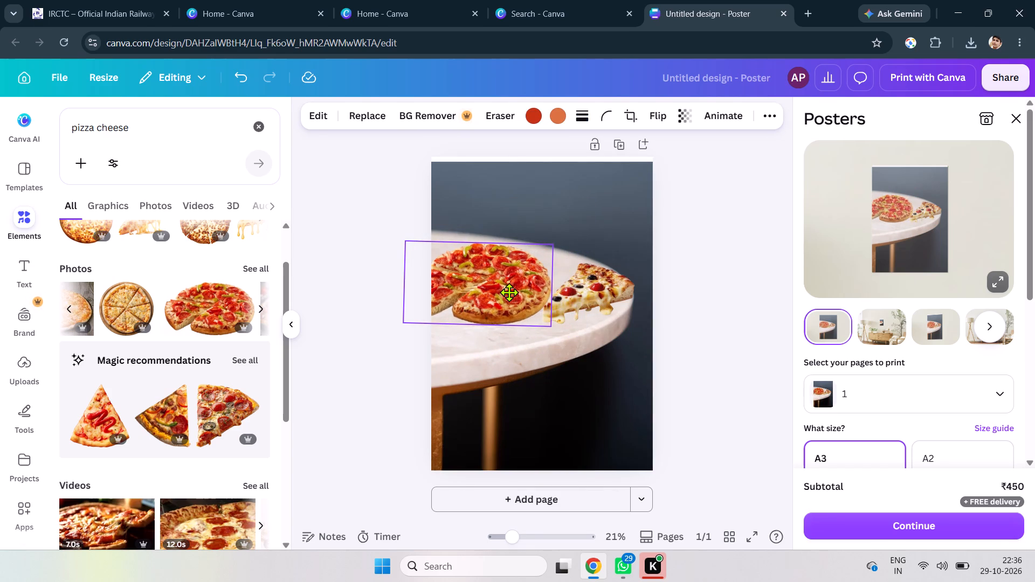
{"action": "left_click_drag", "start_coordinate": [509, 292], "coordinate": [510, 294]}
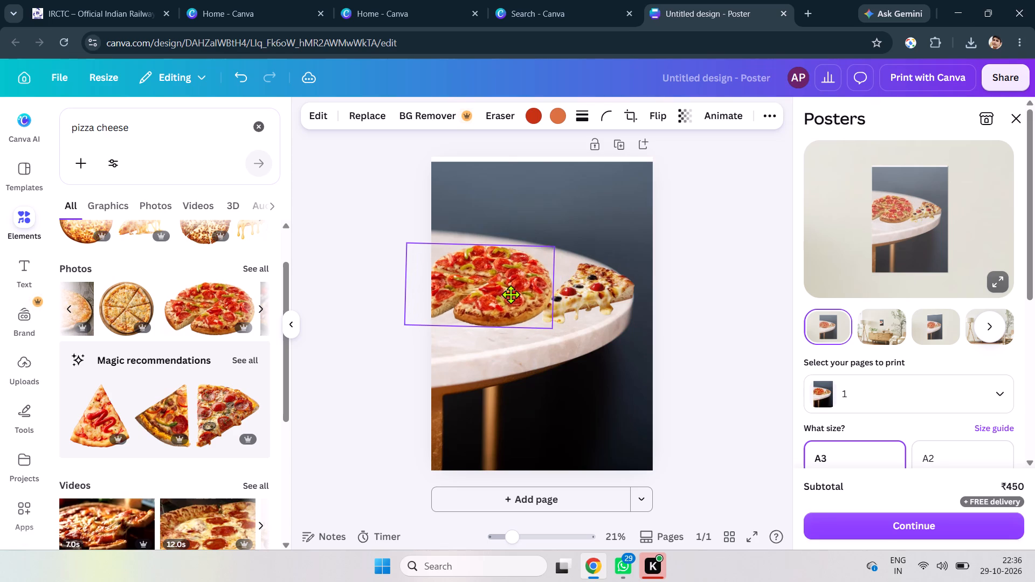
{"action": "left_click_drag", "start_coordinate": [510, 294], "coordinate": [510, 294]}
{"action": "left_click", "coordinate": [539, 358]}
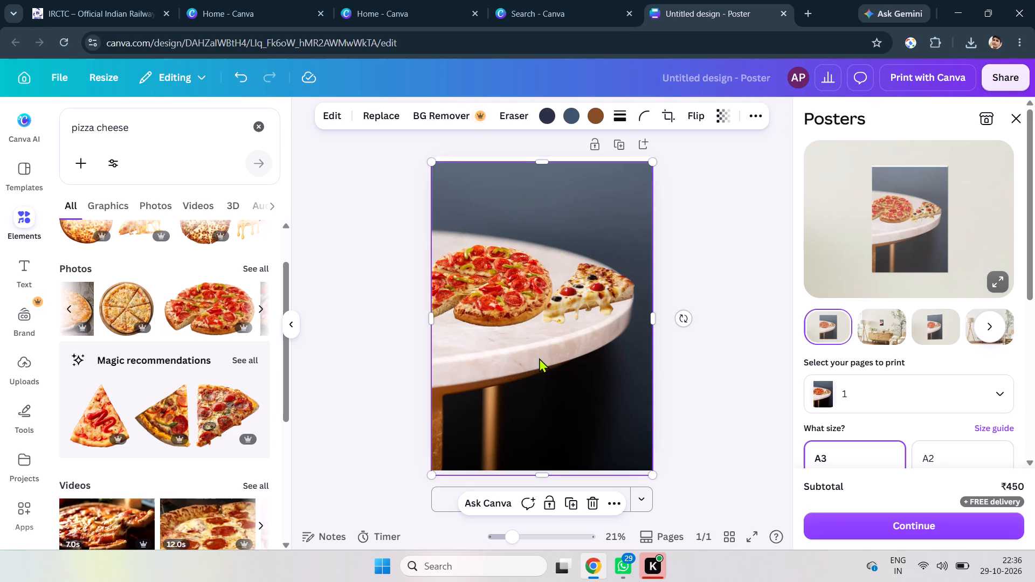
Tilt the single cheesy slice counterclockwise, tip pointing down-left, and place it just right of the pepperoni pizza on the tabletop.
{"action": "left_click", "coordinate": [577, 294]}
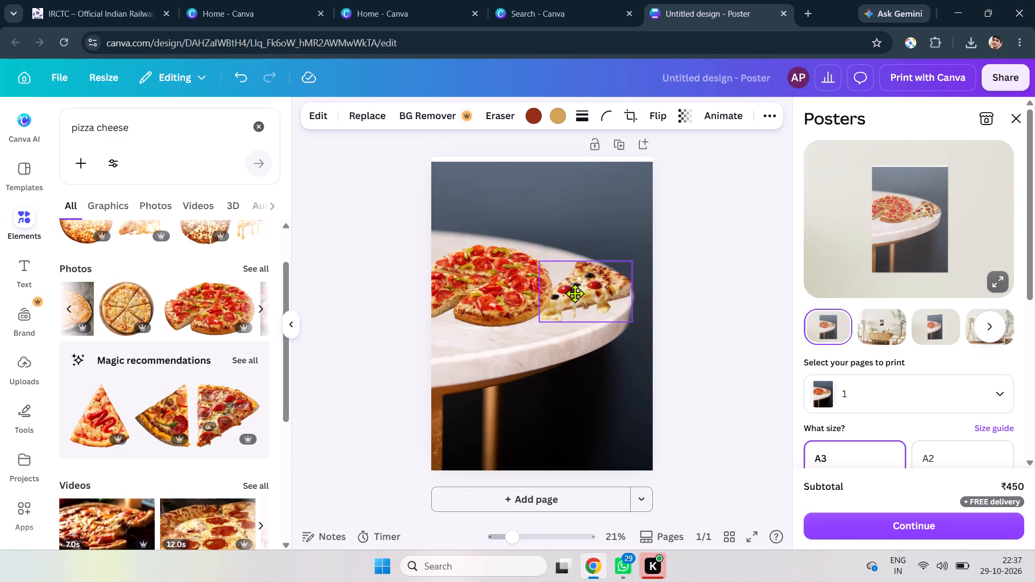
{"action": "left_click_drag", "start_coordinate": [575, 293], "coordinate": [597, 292]}
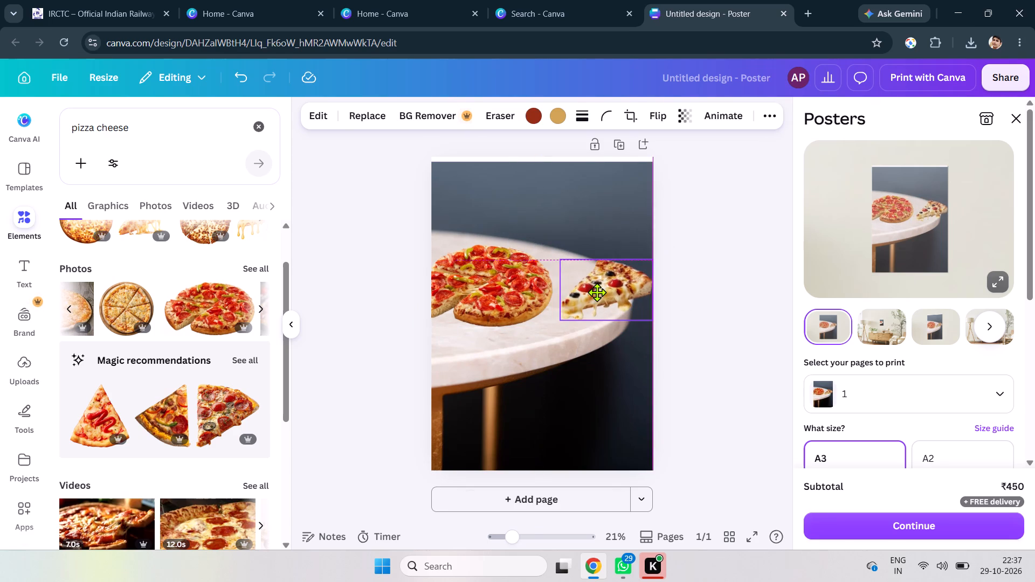
{"action": "left_click_drag", "start_coordinate": [597, 292], "coordinate": [585, 293]}
{"action": "left_click_drag", "start_coordinate": [599, 352], "coordinate": [630, 356]}
{"action": "left_click_drag", "start_coordinate": [597, 293], "coordinate": [579, 298]}
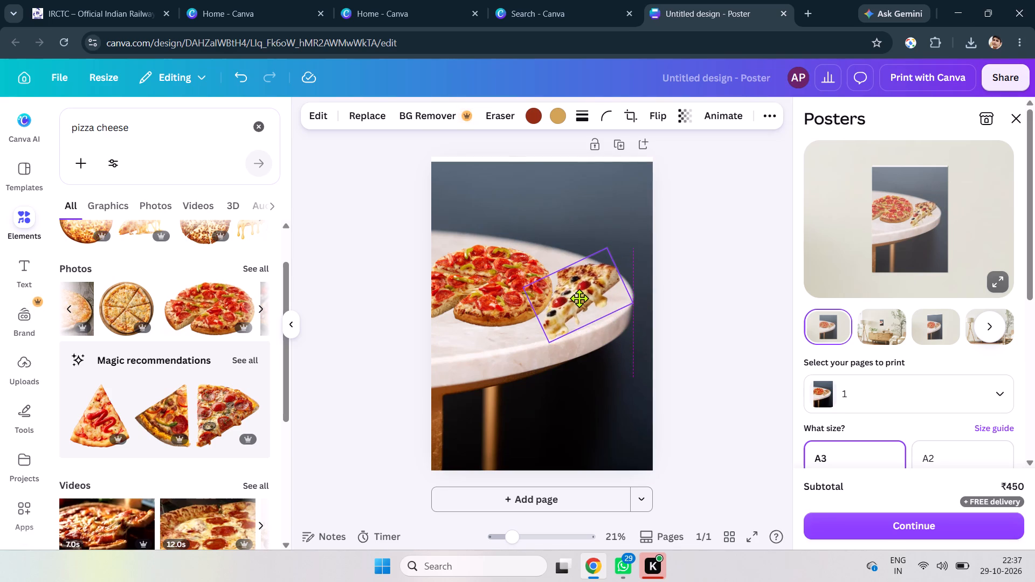
{"action": "left_click_drag", "start_coordinate": [579, 298], "coordinate": [580, 297]}
{"action": "left_click", "coordinate": [569, 377]}
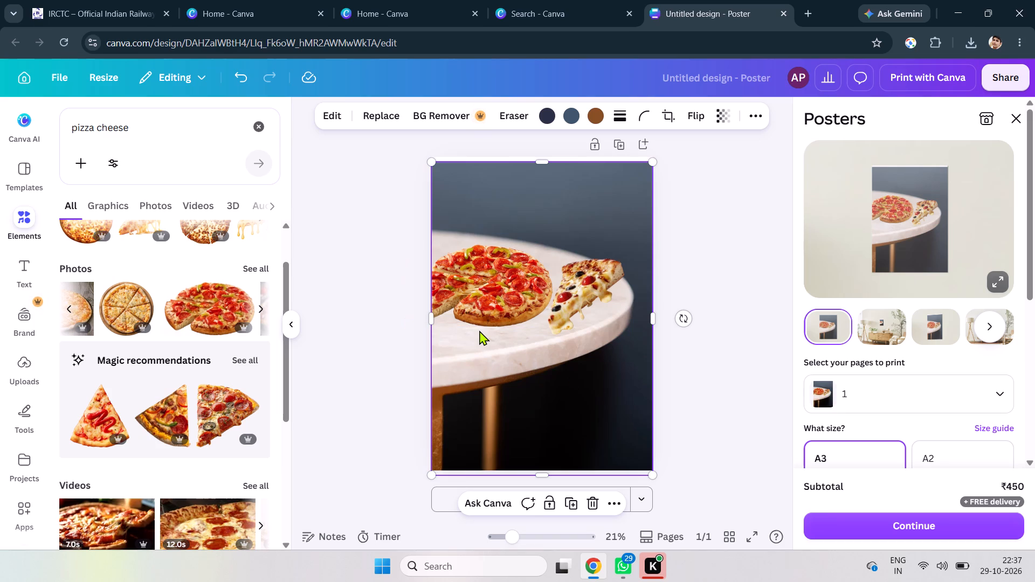
{"action": "left_click", "coordinate": [331, 400]}
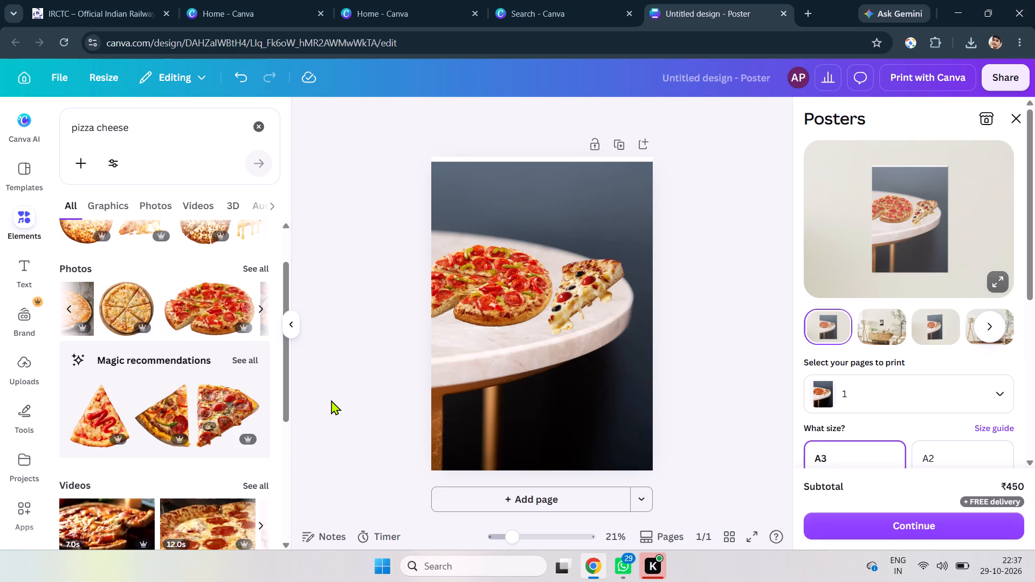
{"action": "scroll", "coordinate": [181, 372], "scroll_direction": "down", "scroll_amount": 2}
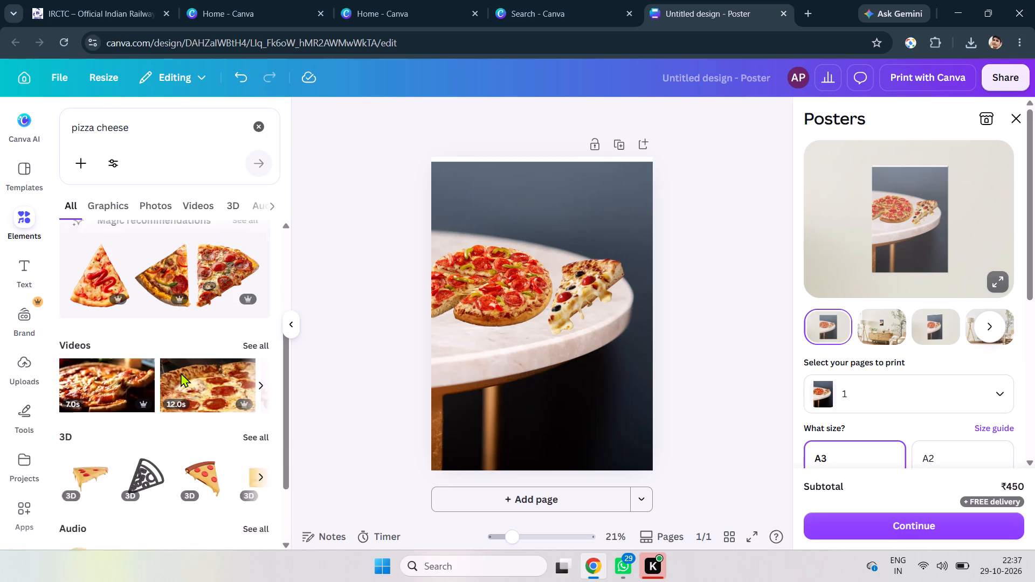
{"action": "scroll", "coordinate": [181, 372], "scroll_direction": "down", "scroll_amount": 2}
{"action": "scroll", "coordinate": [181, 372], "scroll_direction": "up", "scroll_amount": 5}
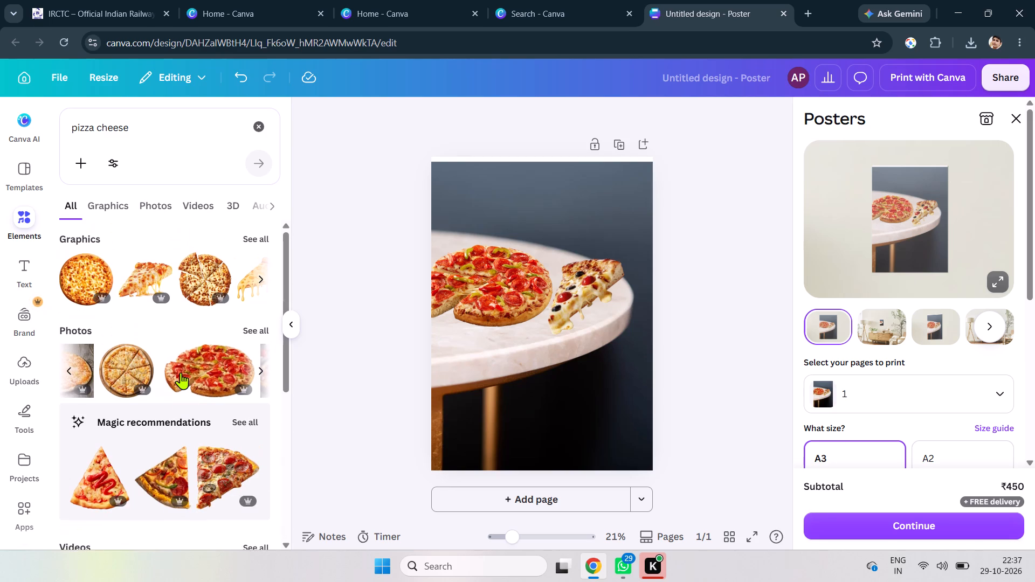